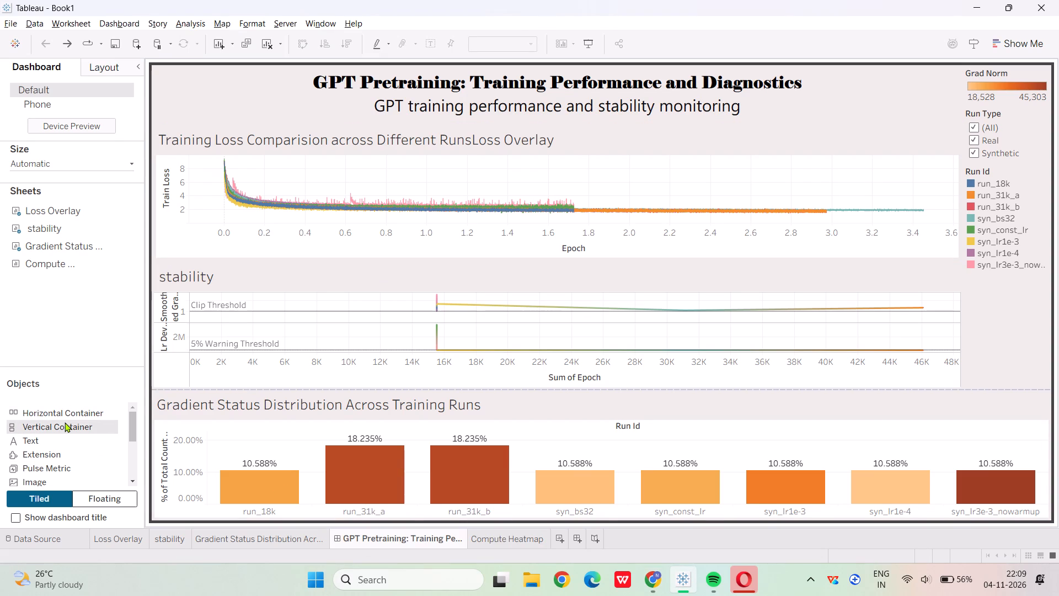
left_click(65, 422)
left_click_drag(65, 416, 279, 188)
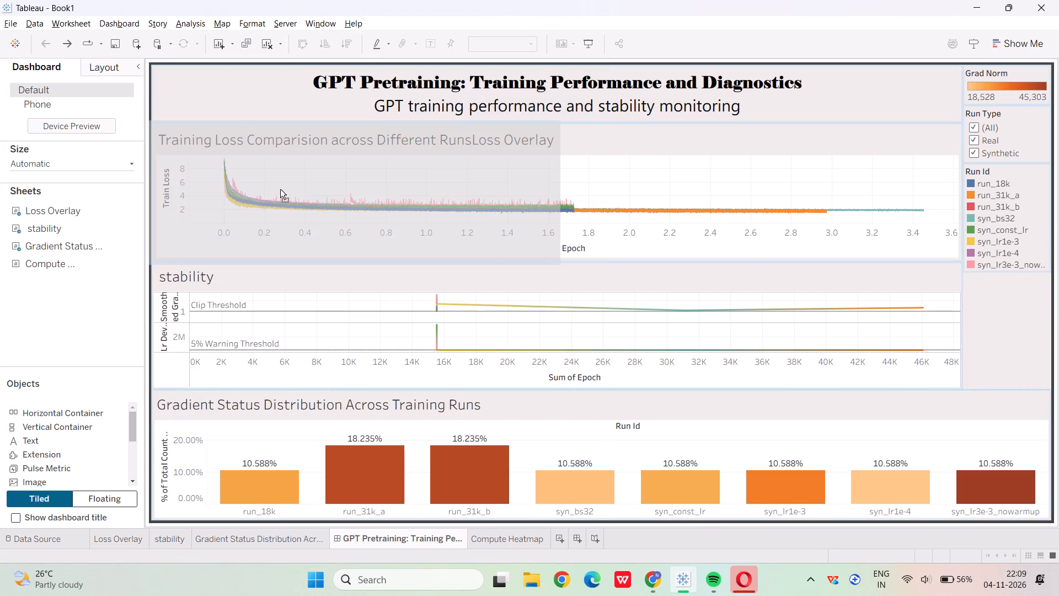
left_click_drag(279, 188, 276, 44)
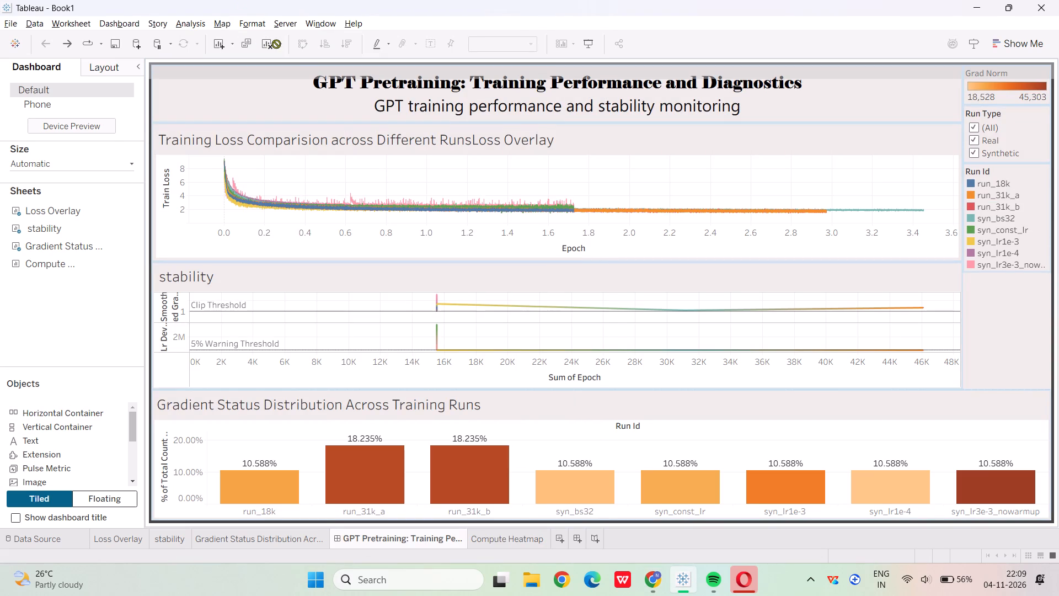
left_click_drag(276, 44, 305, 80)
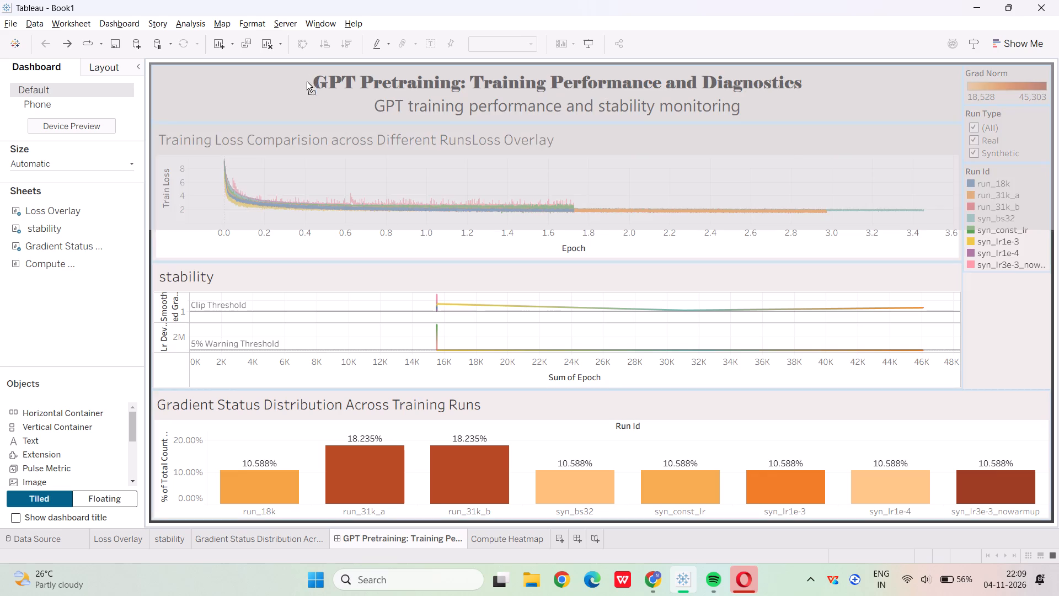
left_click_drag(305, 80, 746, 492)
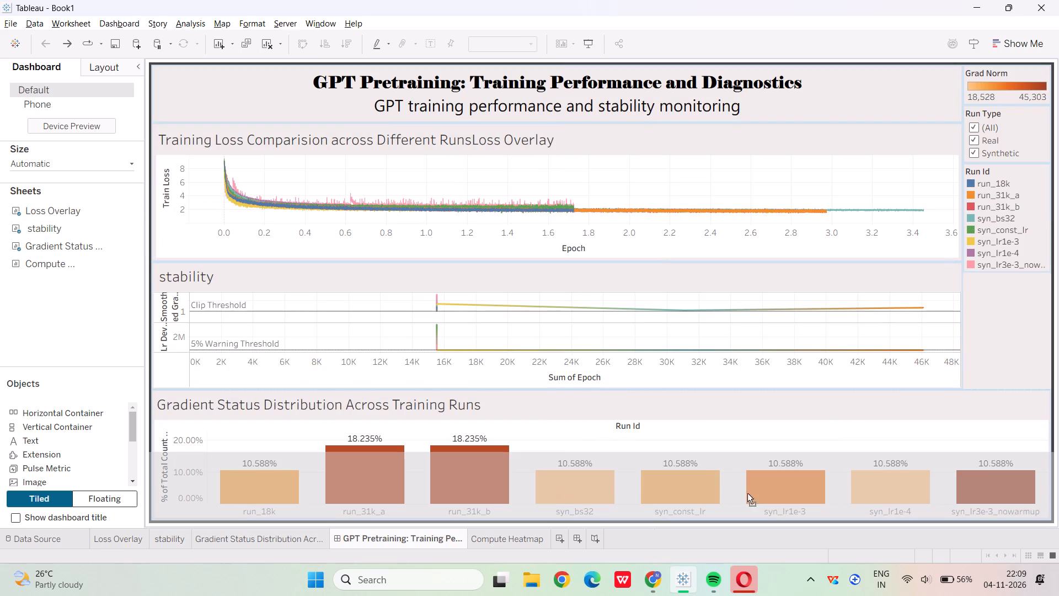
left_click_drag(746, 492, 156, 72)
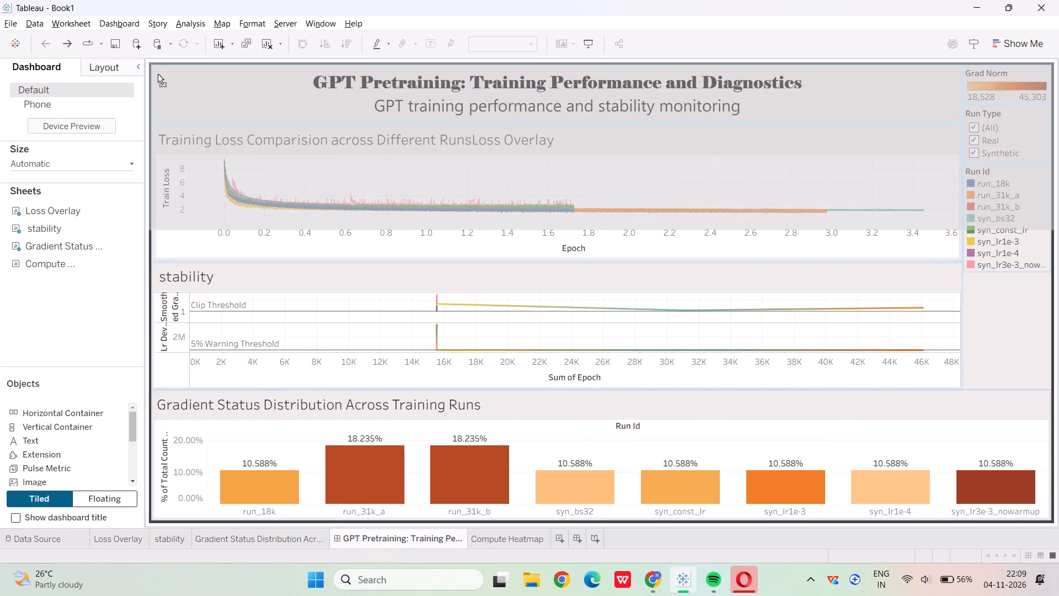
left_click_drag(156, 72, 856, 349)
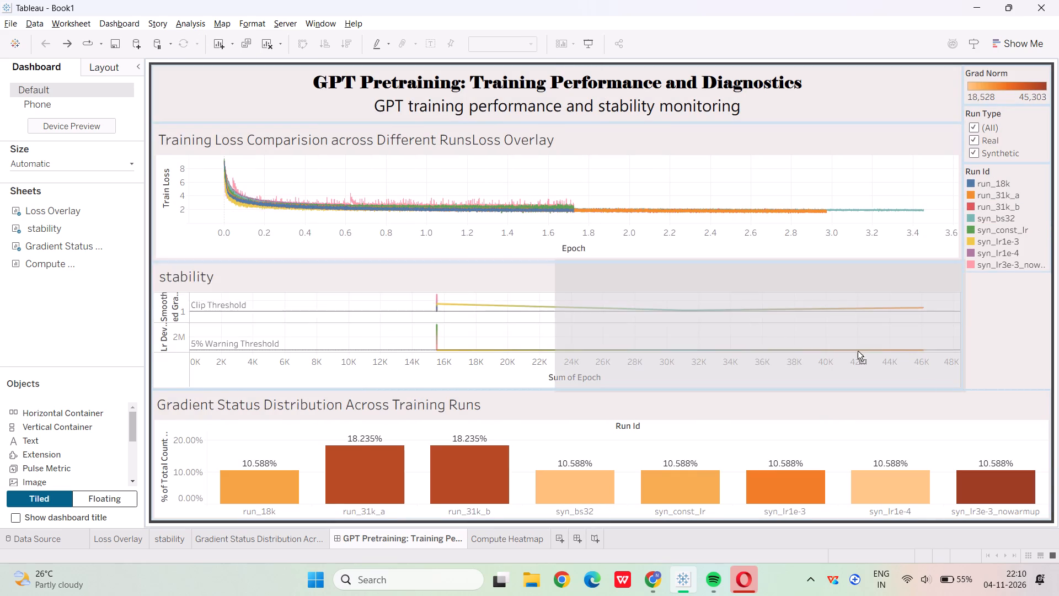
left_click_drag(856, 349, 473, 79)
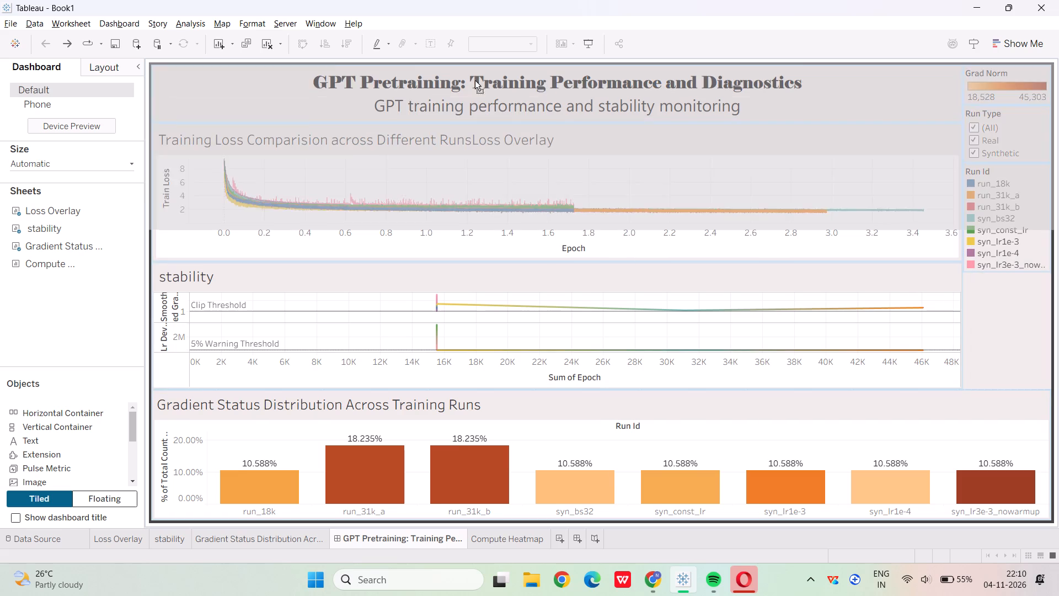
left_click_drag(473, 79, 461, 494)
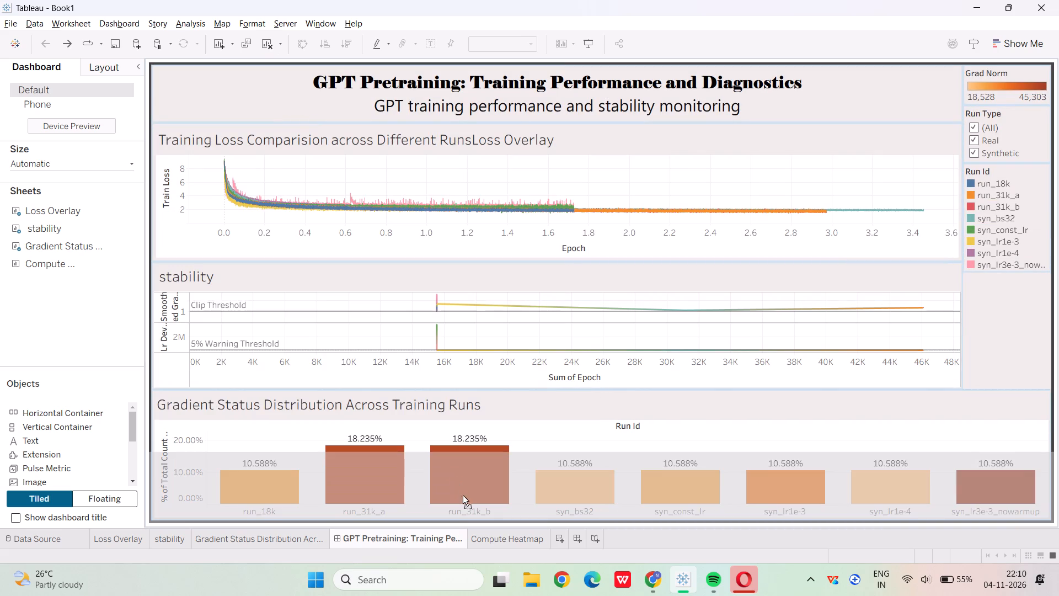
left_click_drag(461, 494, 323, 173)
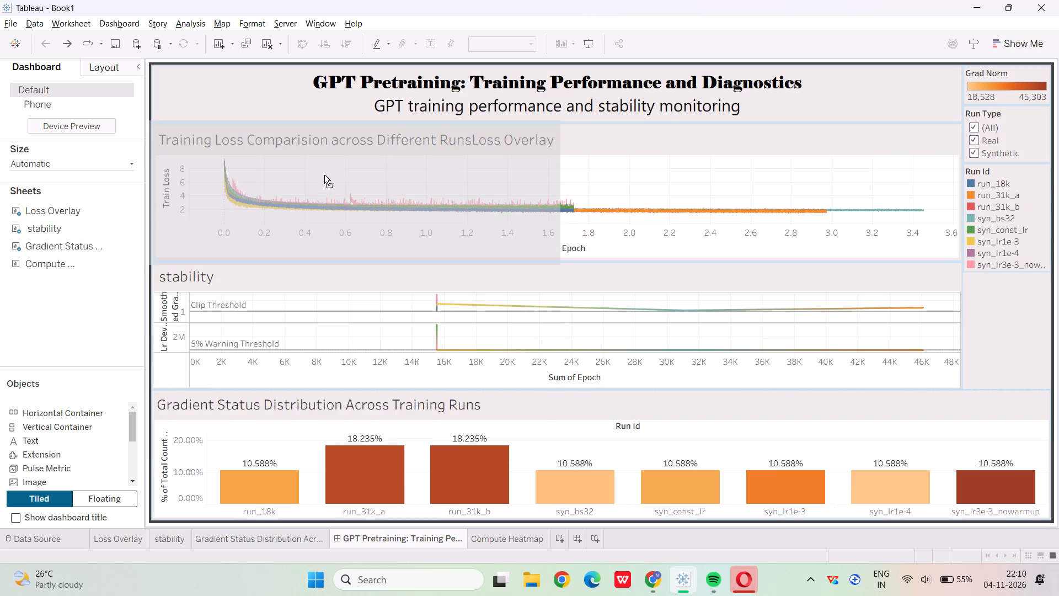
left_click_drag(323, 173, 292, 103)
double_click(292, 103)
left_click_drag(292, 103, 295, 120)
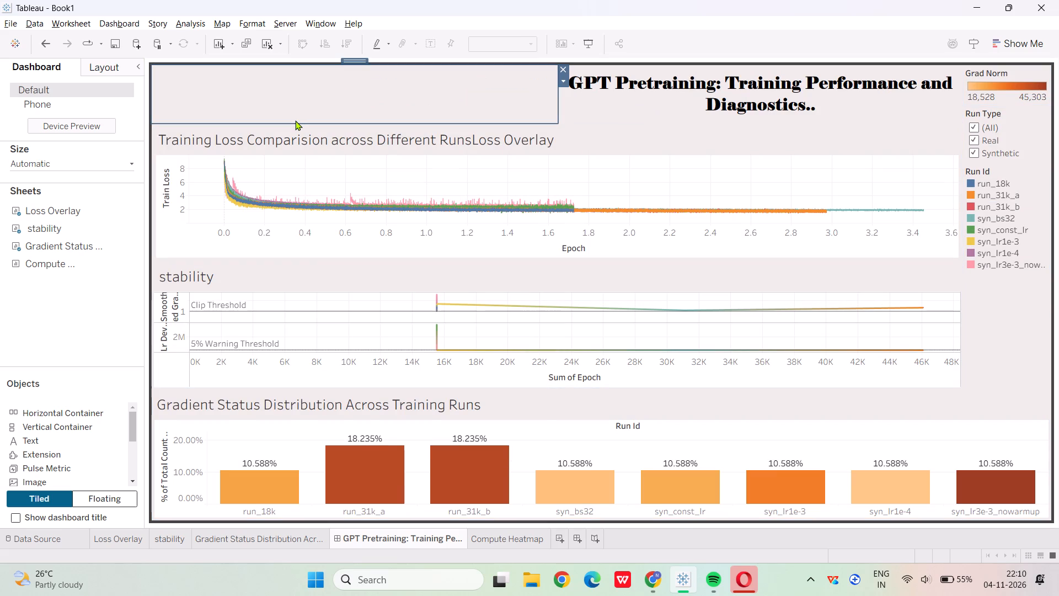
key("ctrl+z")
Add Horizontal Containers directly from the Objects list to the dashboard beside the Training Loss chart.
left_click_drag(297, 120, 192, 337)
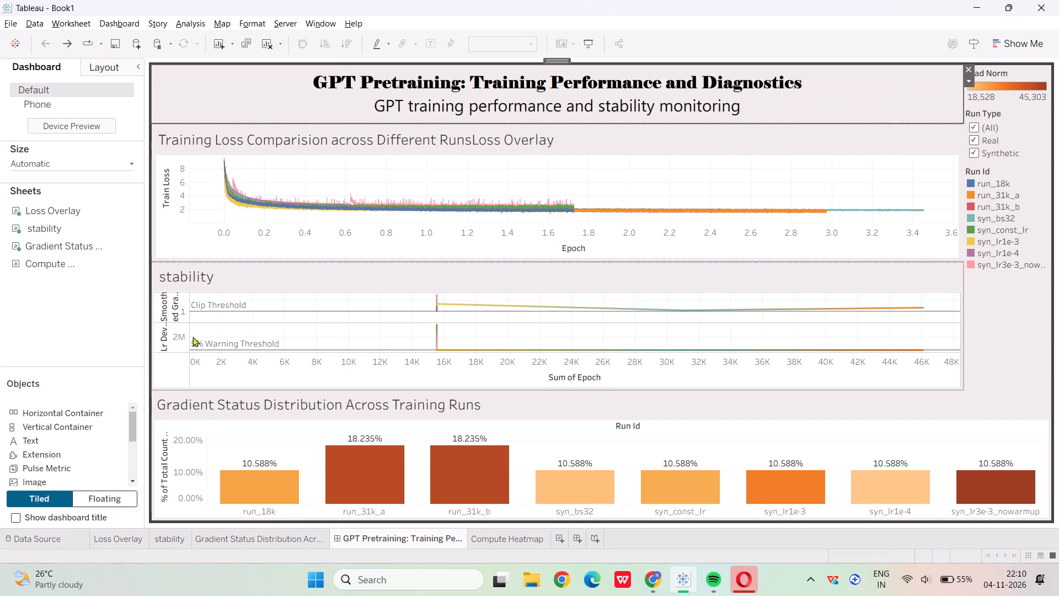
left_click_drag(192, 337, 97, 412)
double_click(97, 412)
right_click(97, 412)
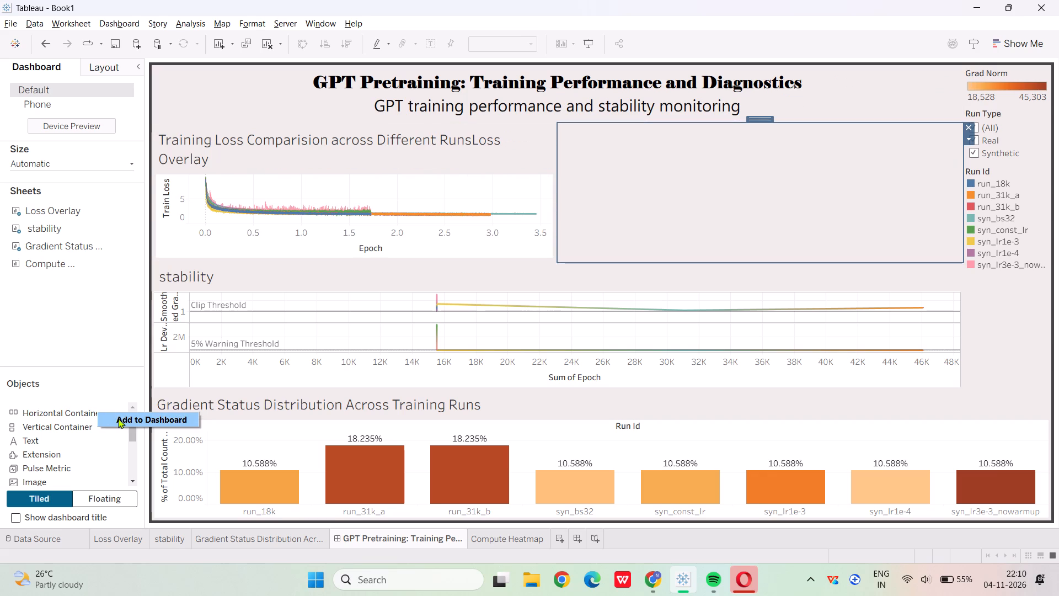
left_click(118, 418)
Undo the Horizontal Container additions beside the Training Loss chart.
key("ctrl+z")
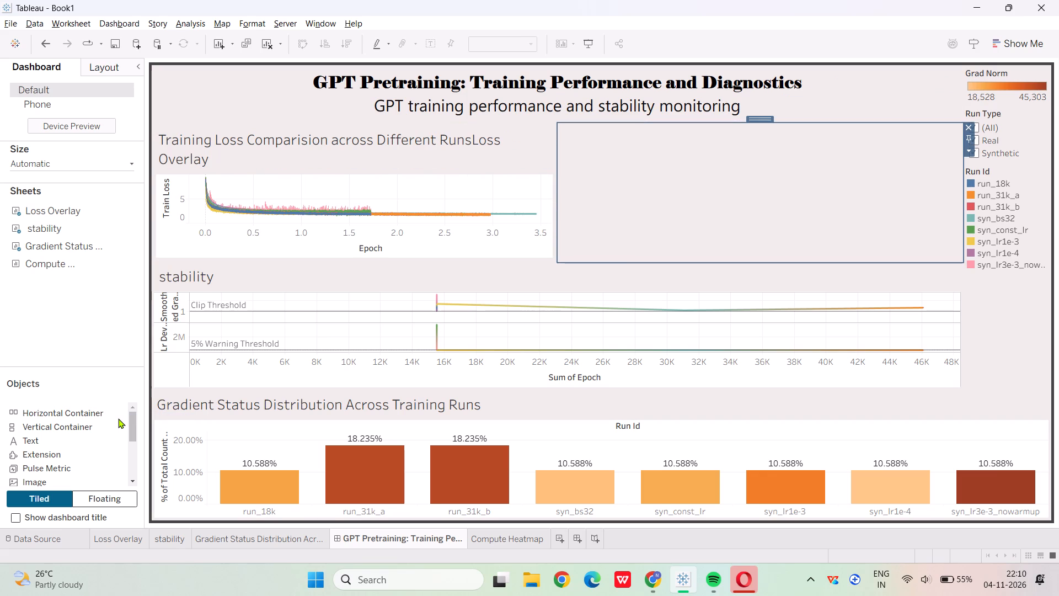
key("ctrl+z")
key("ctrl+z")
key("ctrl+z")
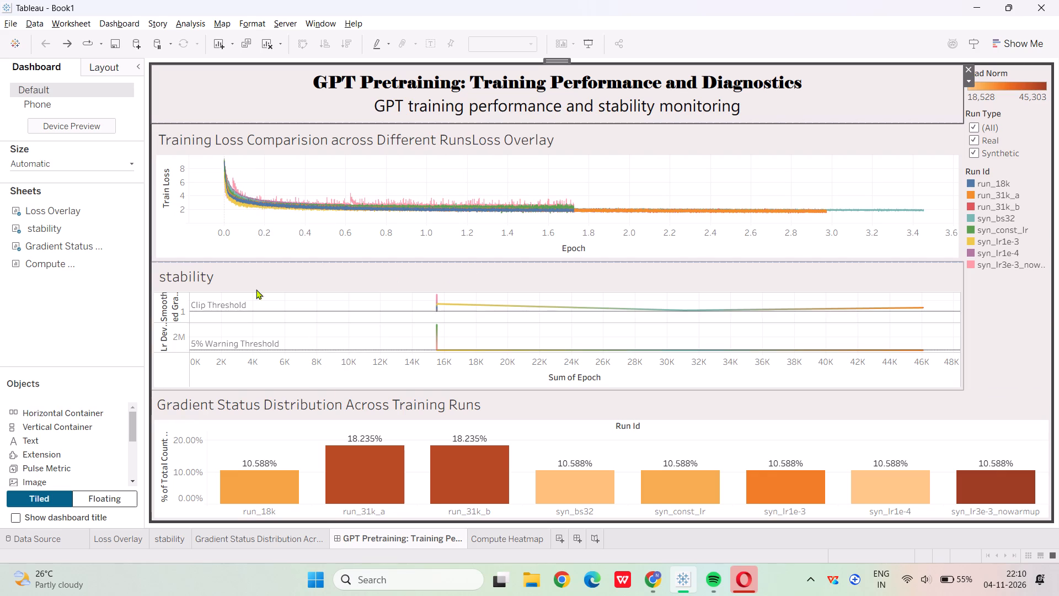
Add one Horizontal Container to the dashboard beside the Training Loss chart.
right_click(95, 408)
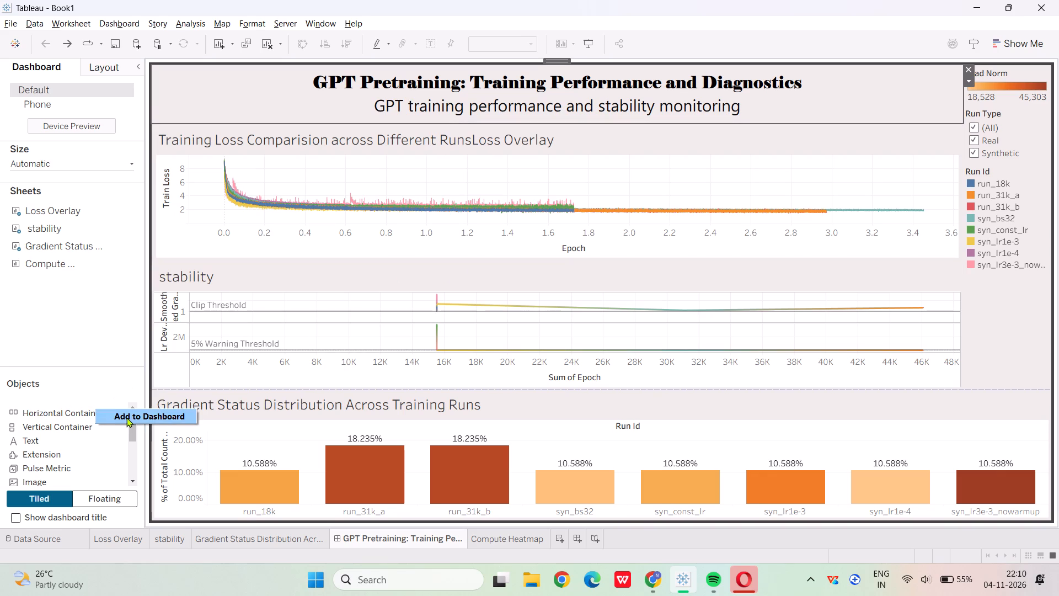
left_click(129, 418)
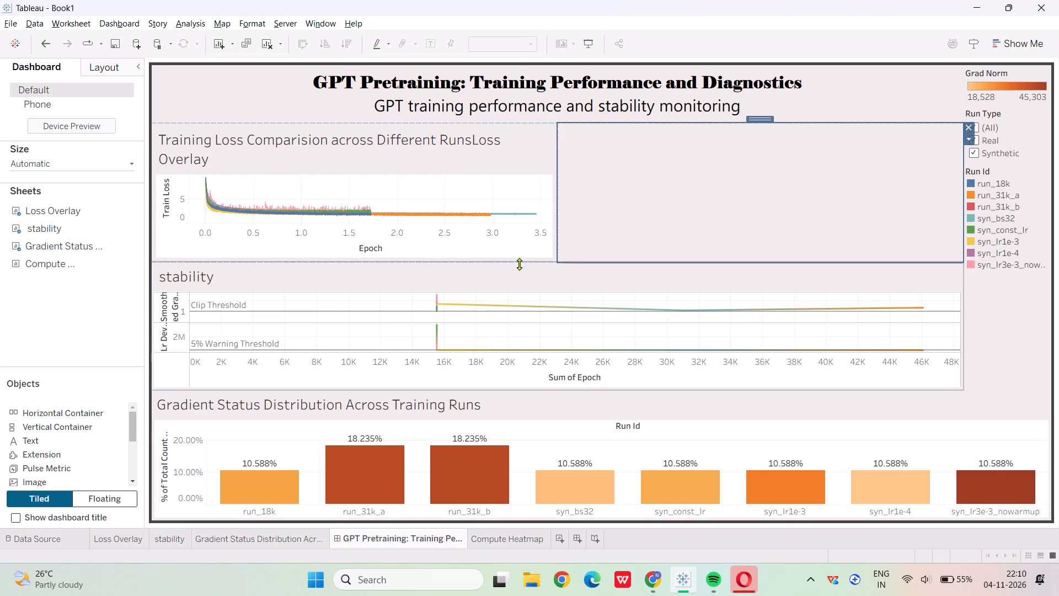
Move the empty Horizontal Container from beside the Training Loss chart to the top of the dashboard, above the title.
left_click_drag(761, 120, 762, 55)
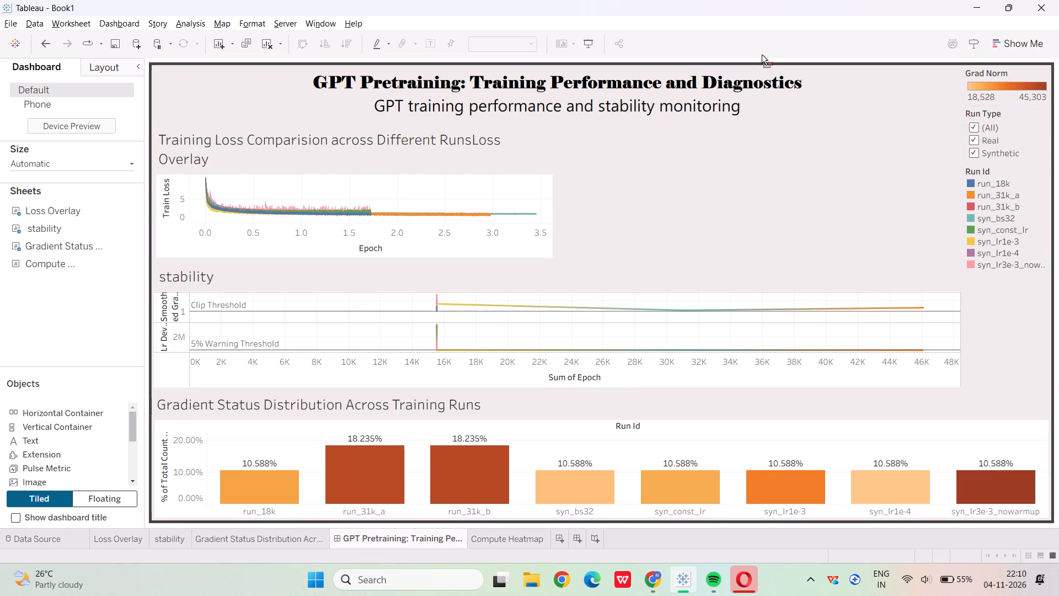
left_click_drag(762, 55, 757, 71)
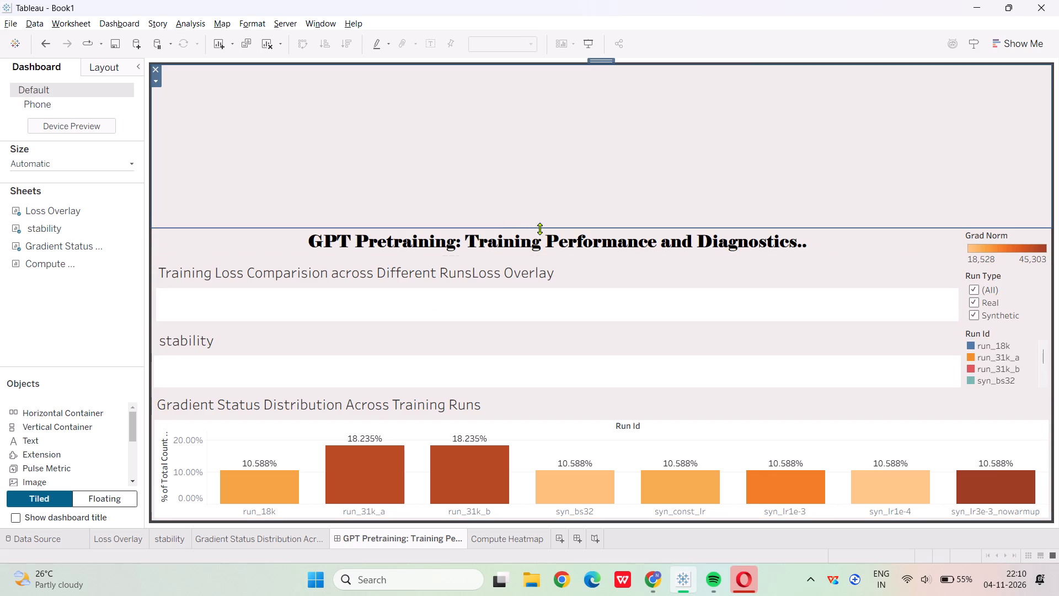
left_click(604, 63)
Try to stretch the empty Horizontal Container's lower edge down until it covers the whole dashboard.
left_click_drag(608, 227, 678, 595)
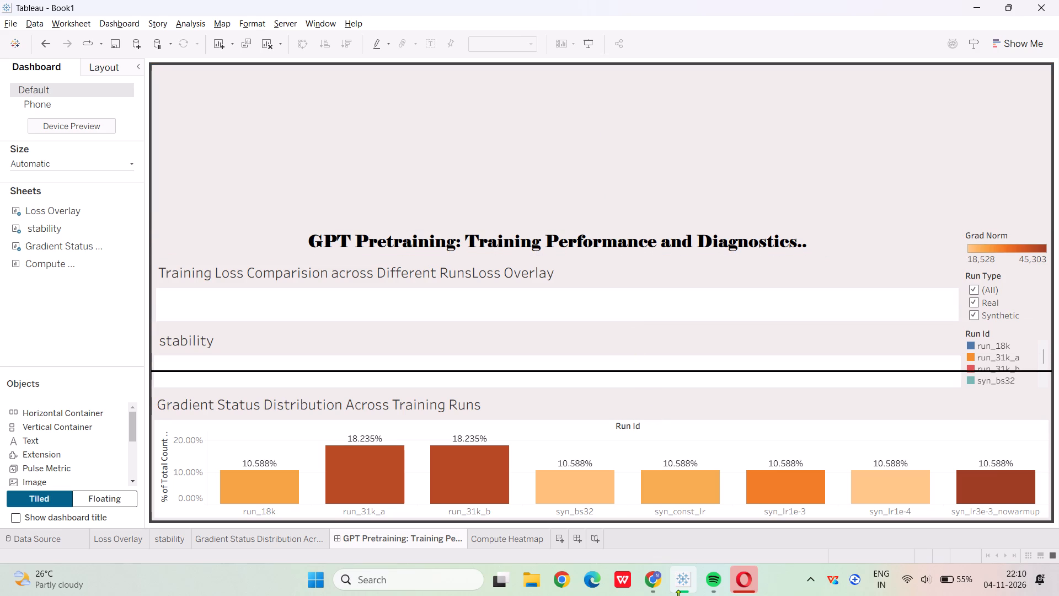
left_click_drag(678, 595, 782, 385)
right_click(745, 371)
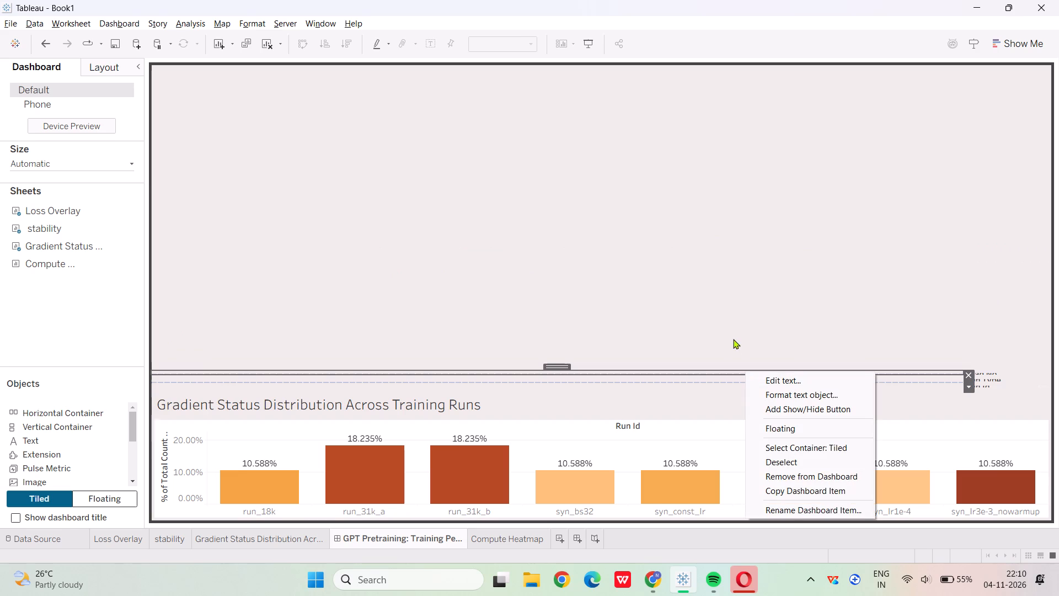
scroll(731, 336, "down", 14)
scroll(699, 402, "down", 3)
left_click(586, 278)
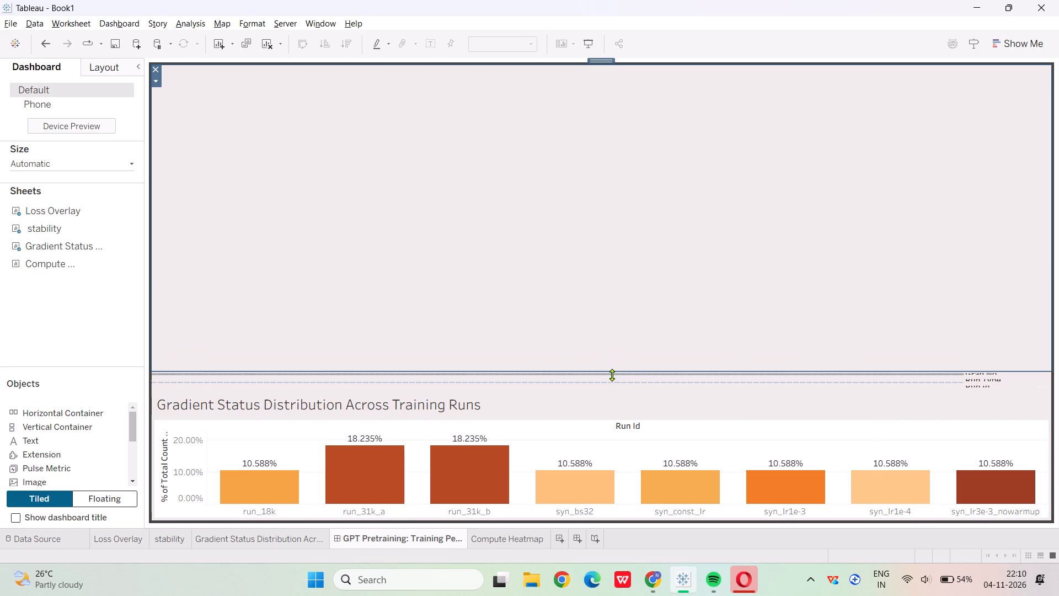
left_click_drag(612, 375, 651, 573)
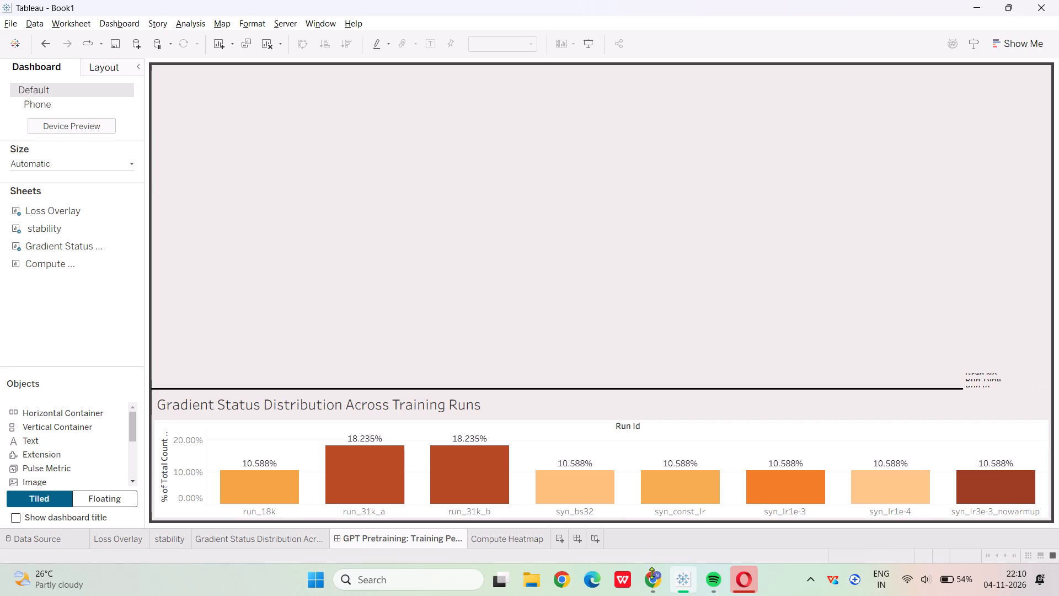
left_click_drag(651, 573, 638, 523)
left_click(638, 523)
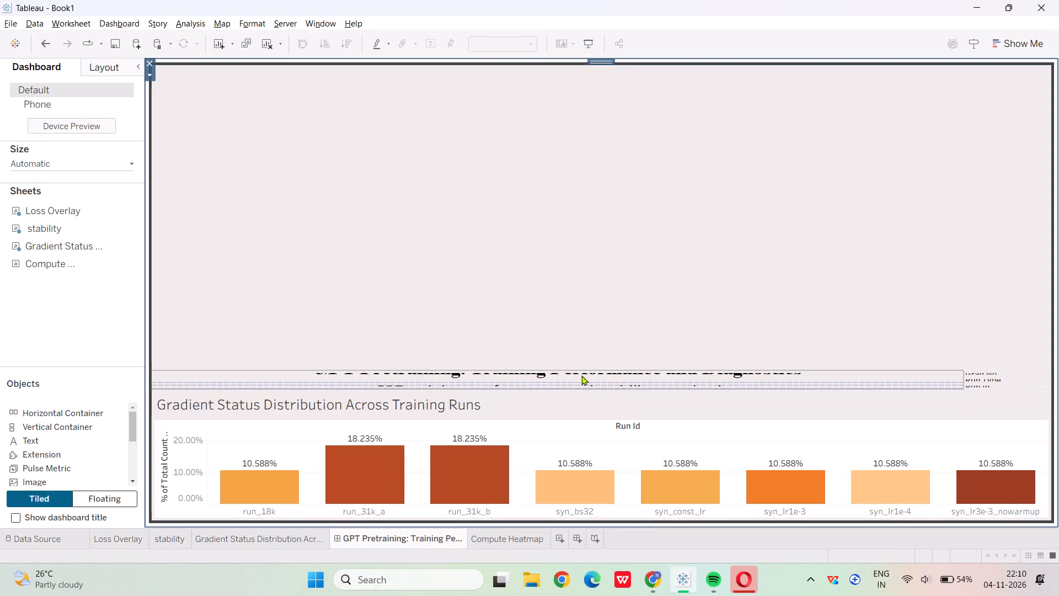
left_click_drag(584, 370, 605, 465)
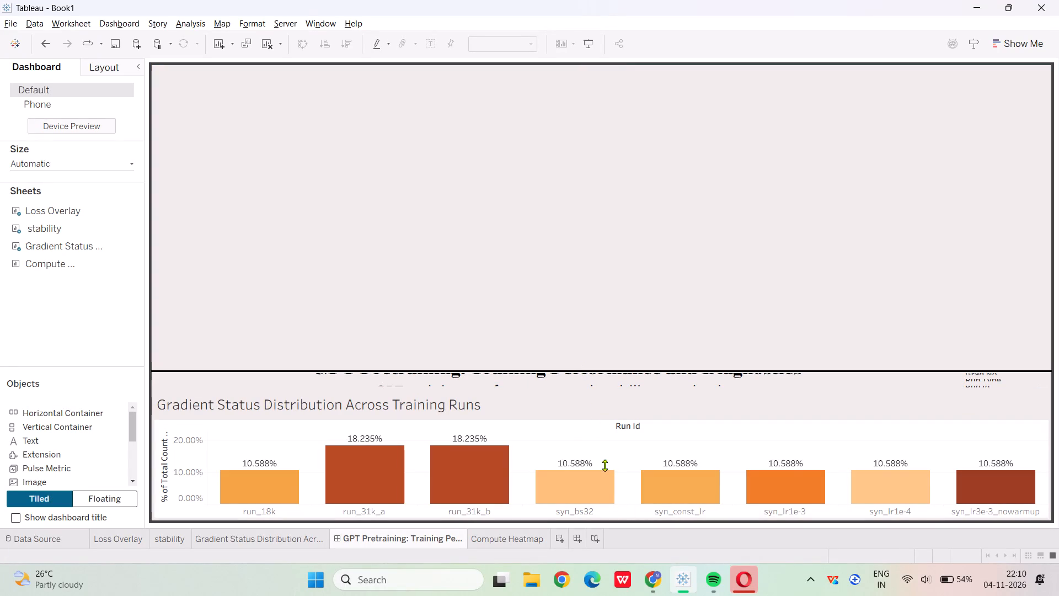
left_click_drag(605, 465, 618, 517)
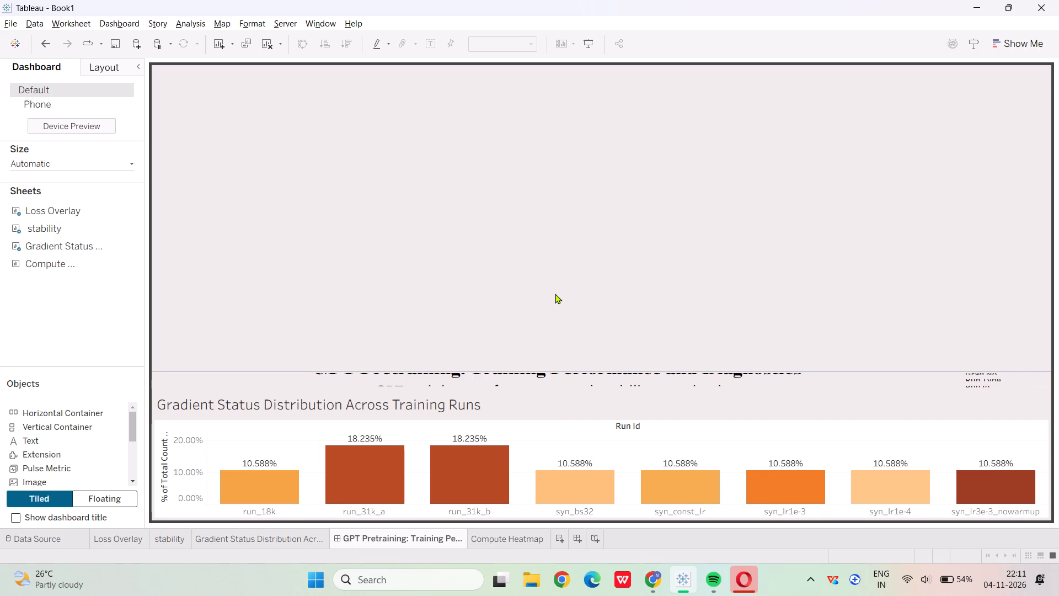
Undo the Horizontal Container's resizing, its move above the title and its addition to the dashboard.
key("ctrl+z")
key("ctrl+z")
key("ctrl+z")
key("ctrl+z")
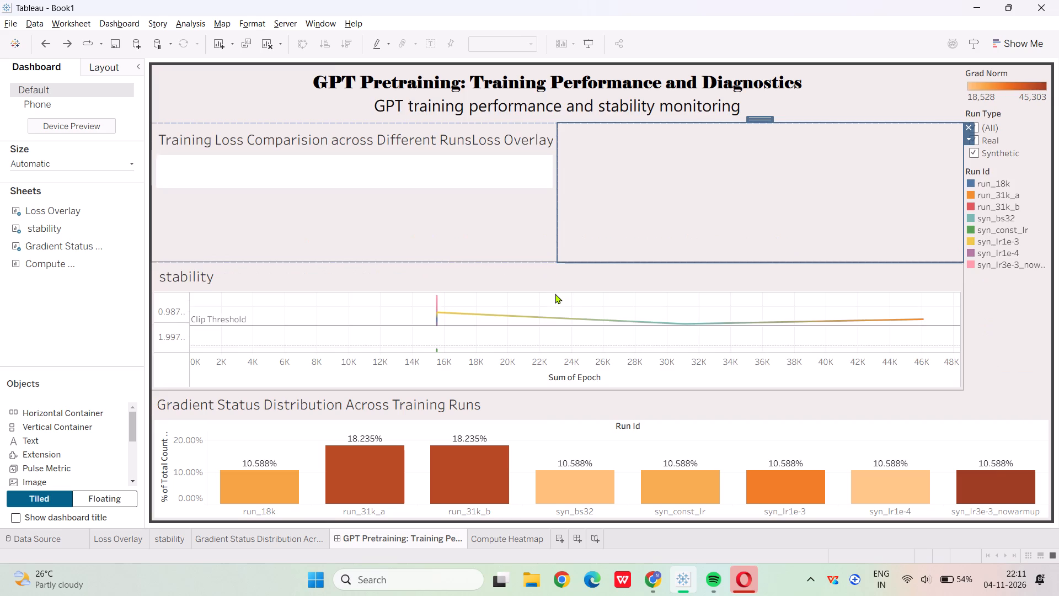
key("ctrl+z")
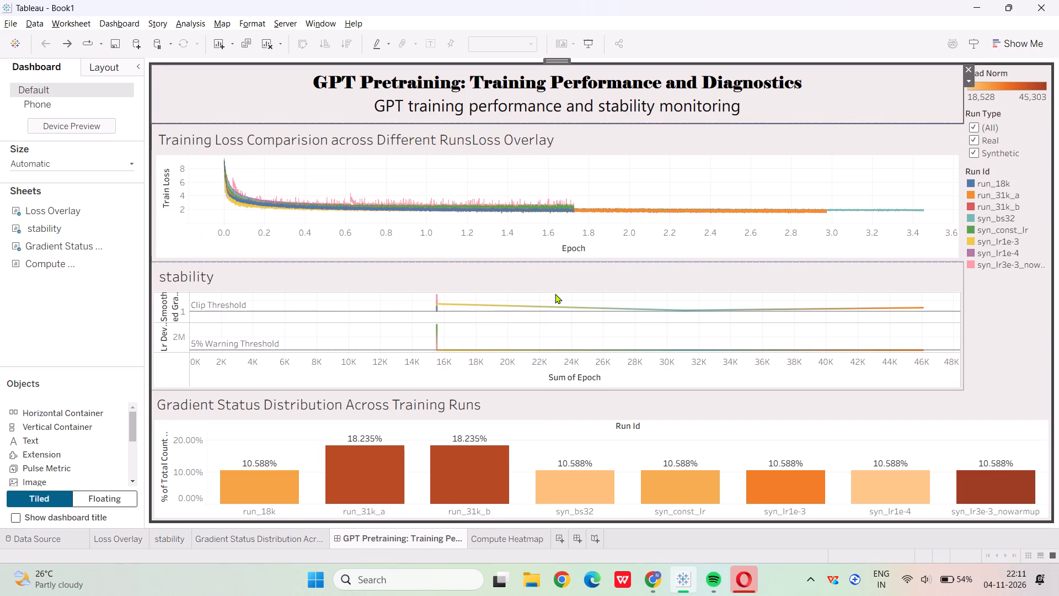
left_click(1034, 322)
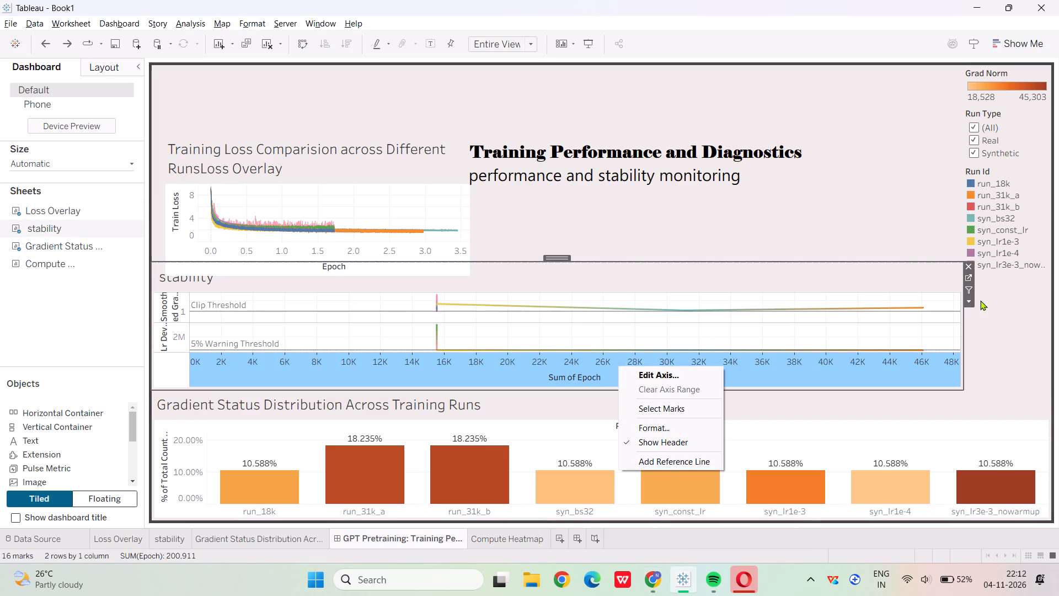
left_click(966, 301)
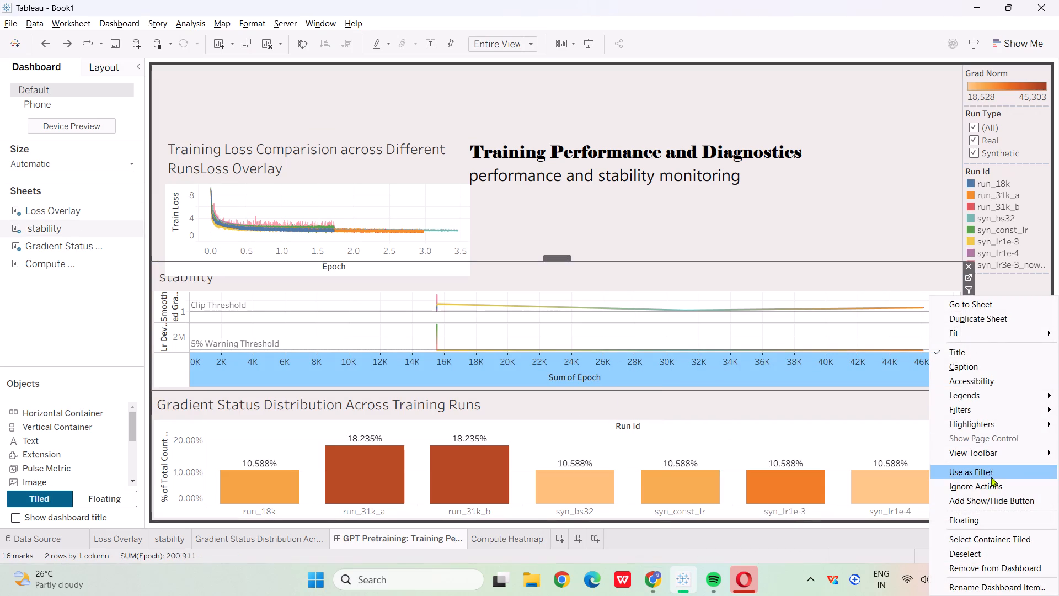
left_click(988, 522)
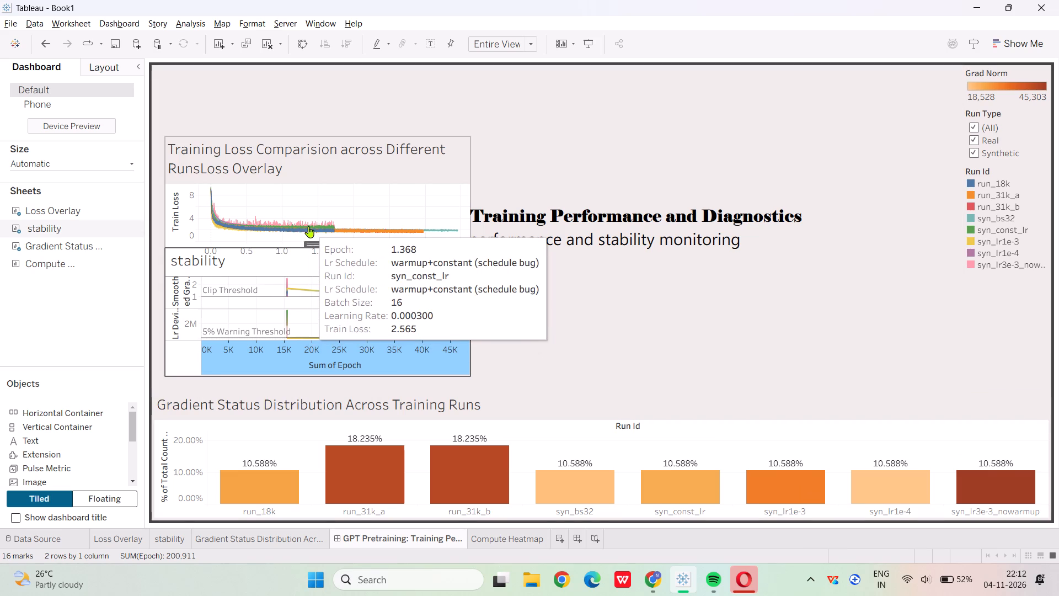
Move the floating stability chart out from under the Training Loss chart to the dashboard's right half, below the title text.
left_click_drag(371, 312, 628, 292)
left_click(628, 292)
triple_click(293, 275)
left_click_drag(293, 275, 620, 265)
left_click(620, 265)
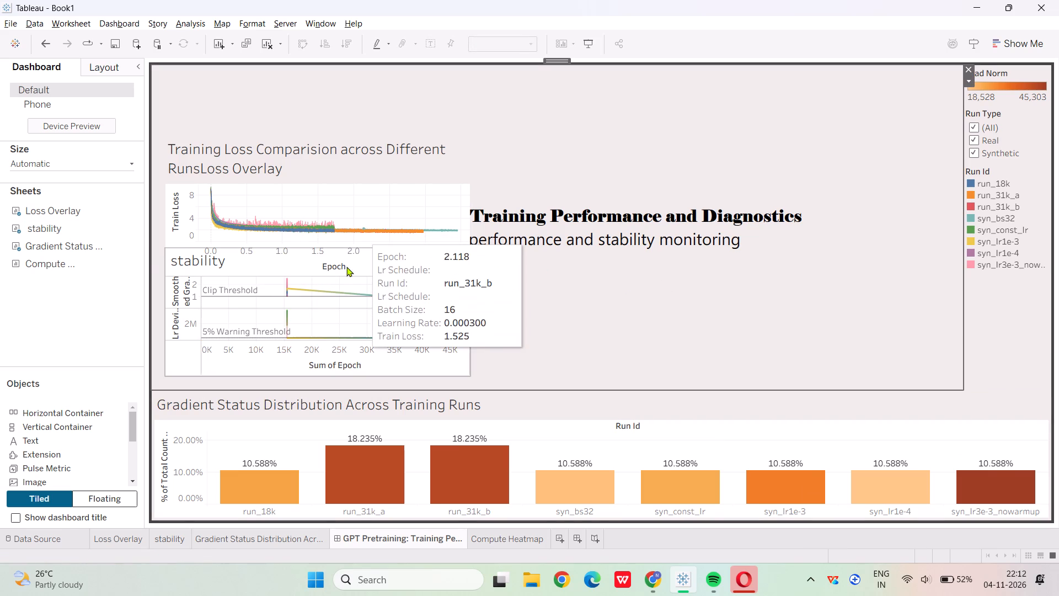
left_click(173, 249)
left_click_drag(173, 249, 343, 243)
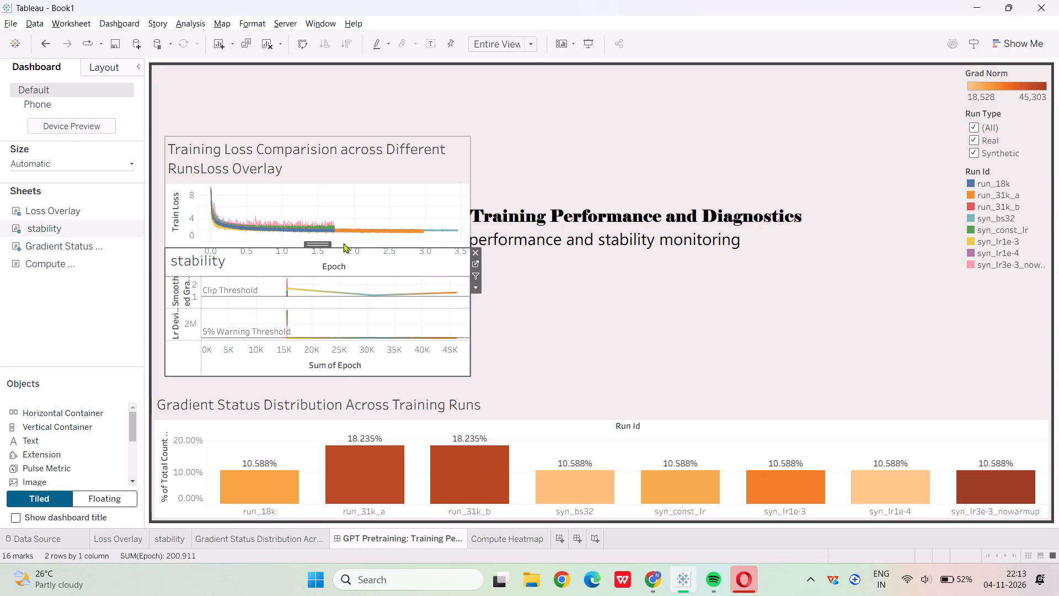
left_click_drag(343, 243, 623, 256)
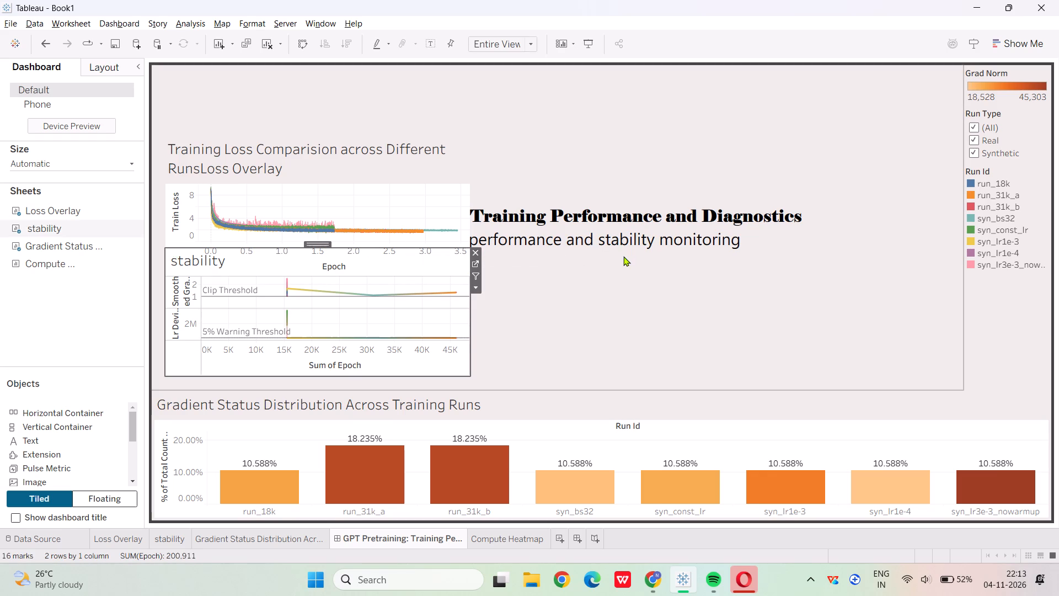
left_click_drag(623, 256, 317, 242)
left_click_drag(317, 242, 554, 227)
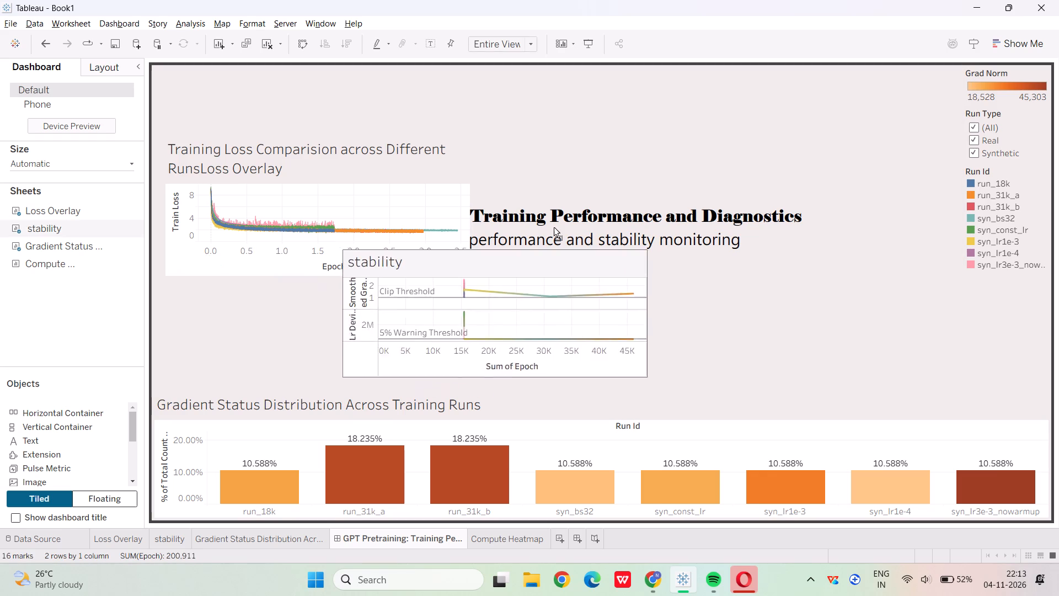
left_click_drag(554, 227, 758, 261)
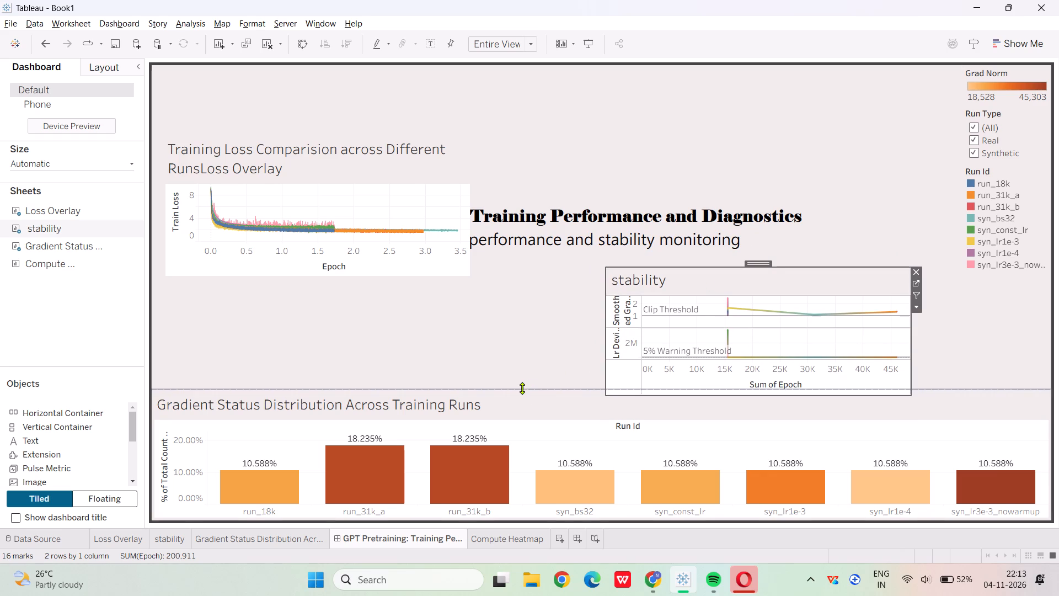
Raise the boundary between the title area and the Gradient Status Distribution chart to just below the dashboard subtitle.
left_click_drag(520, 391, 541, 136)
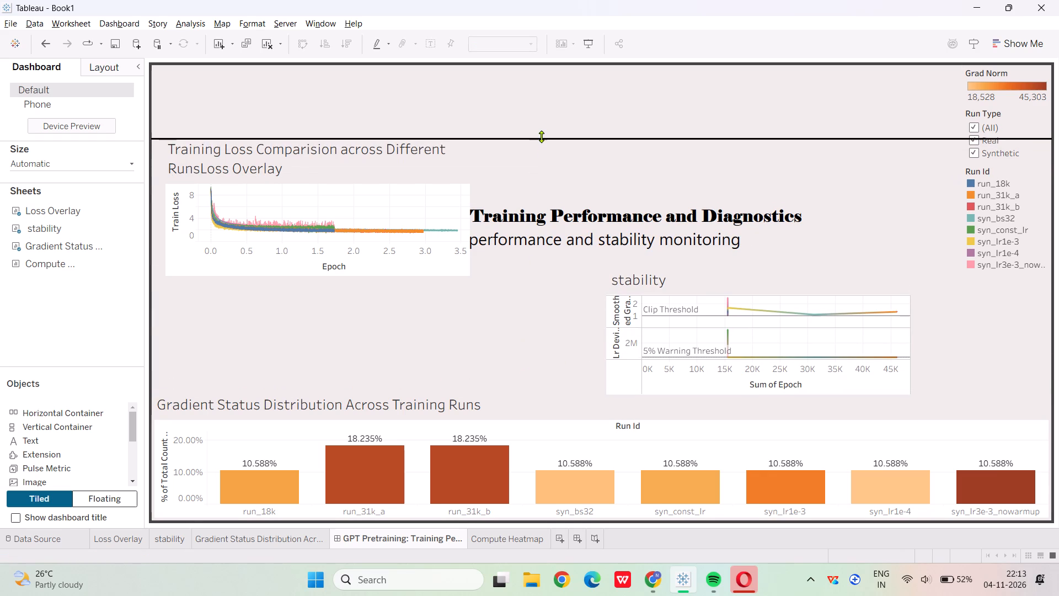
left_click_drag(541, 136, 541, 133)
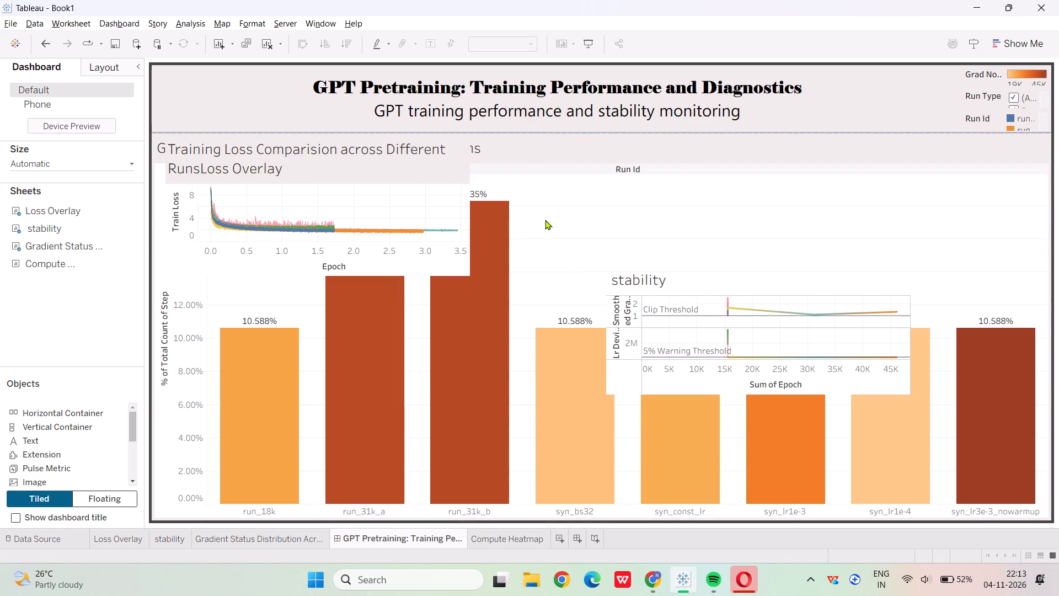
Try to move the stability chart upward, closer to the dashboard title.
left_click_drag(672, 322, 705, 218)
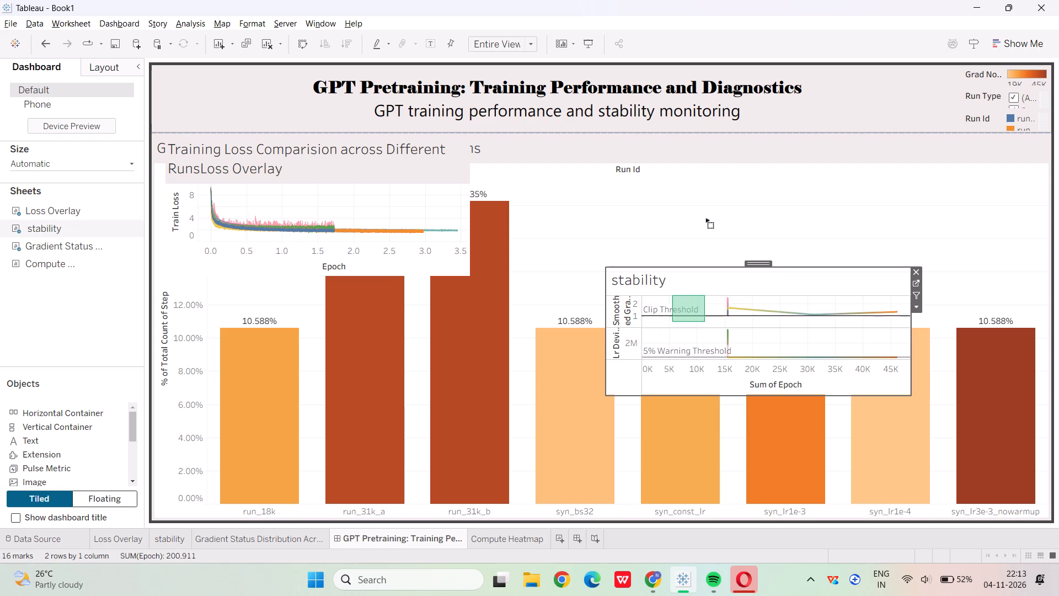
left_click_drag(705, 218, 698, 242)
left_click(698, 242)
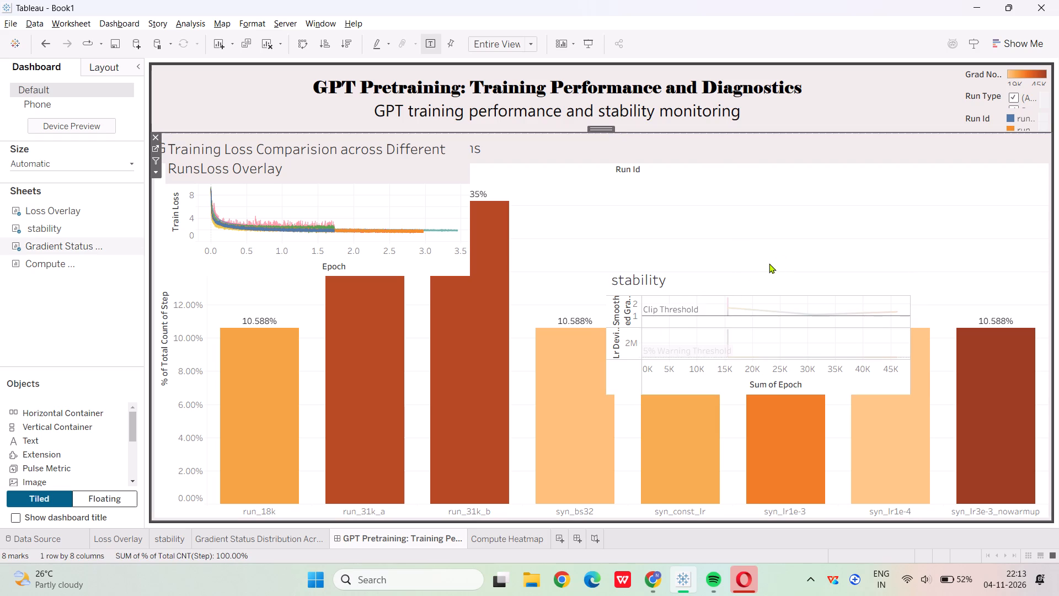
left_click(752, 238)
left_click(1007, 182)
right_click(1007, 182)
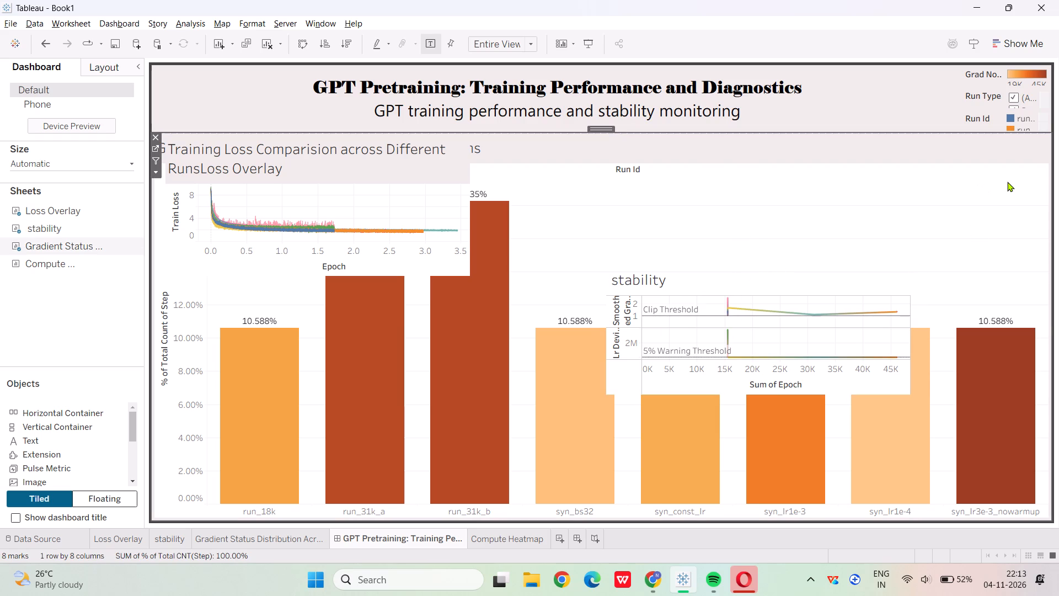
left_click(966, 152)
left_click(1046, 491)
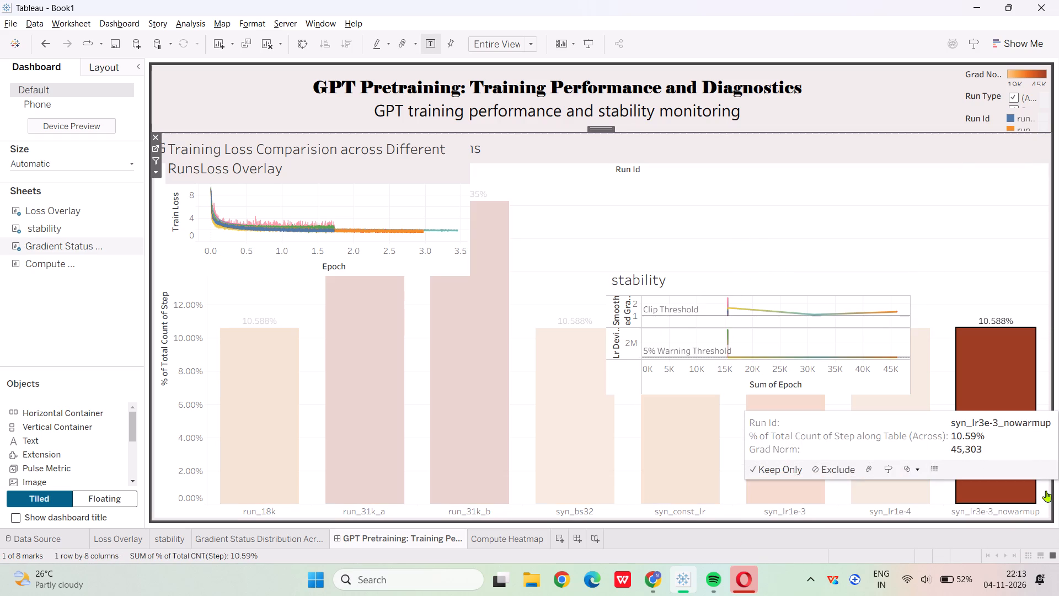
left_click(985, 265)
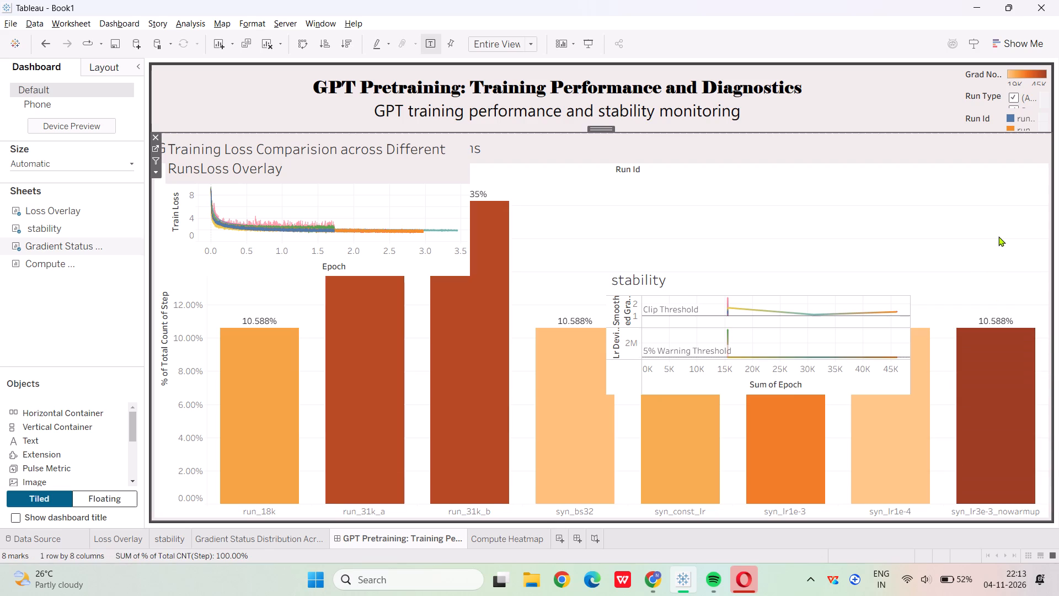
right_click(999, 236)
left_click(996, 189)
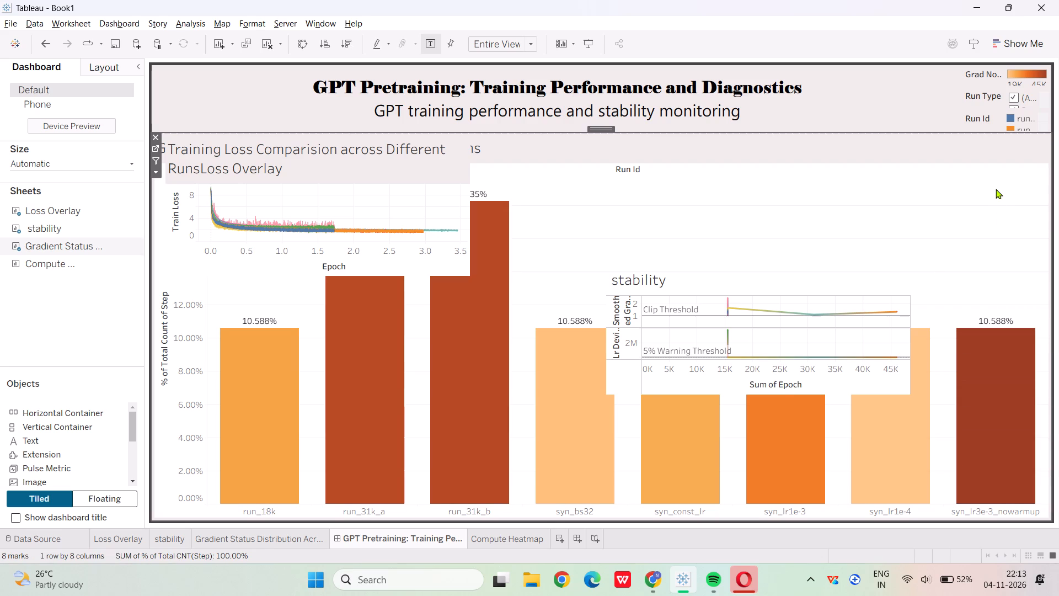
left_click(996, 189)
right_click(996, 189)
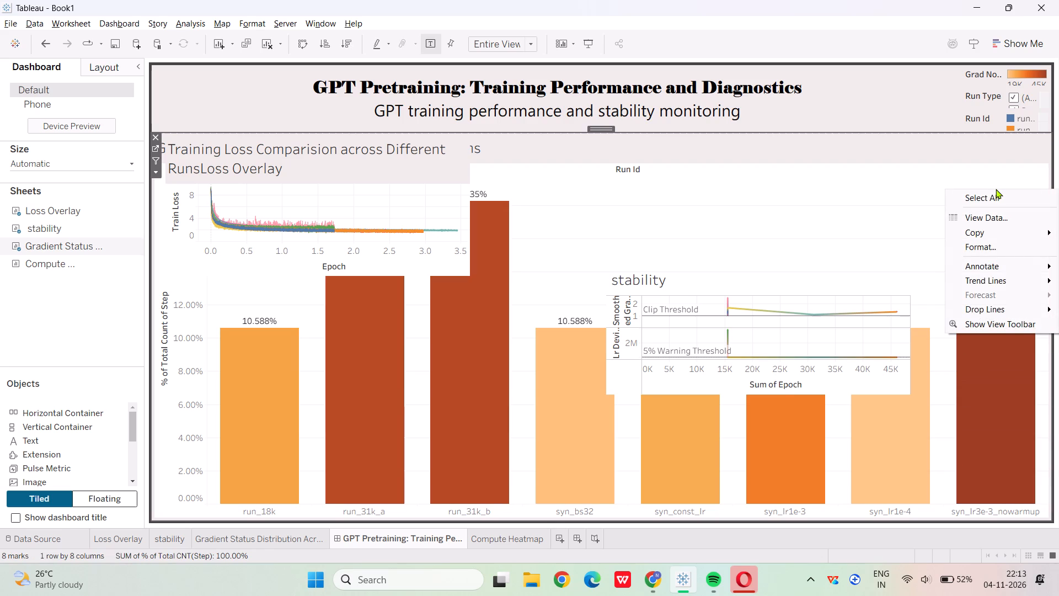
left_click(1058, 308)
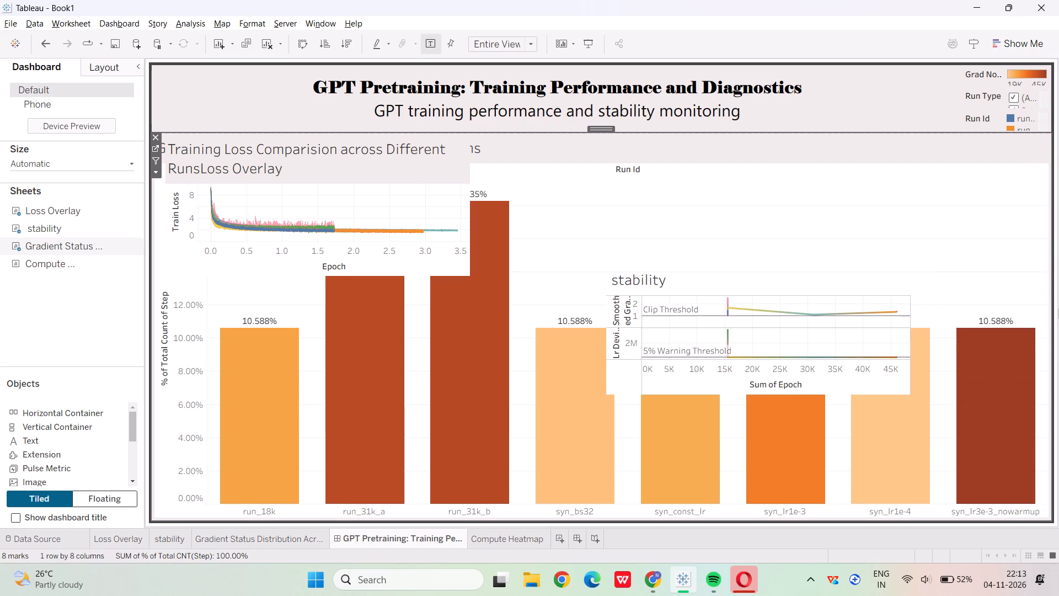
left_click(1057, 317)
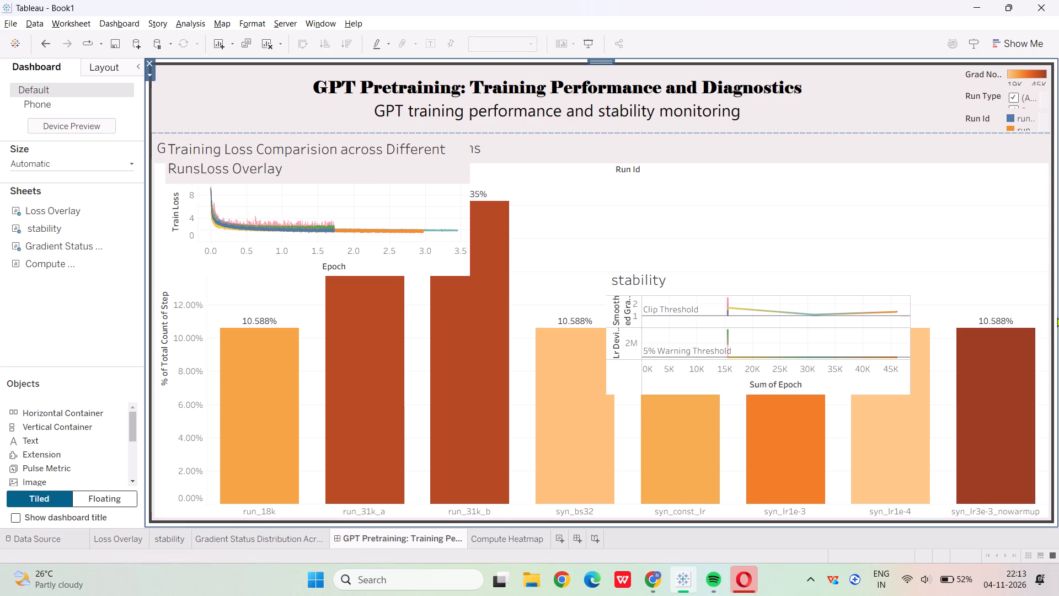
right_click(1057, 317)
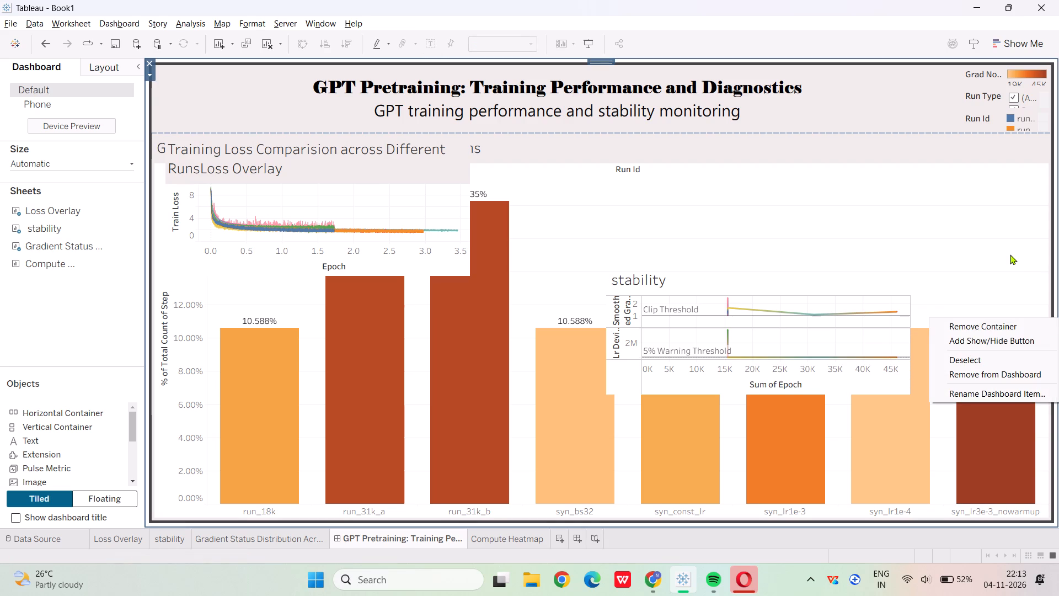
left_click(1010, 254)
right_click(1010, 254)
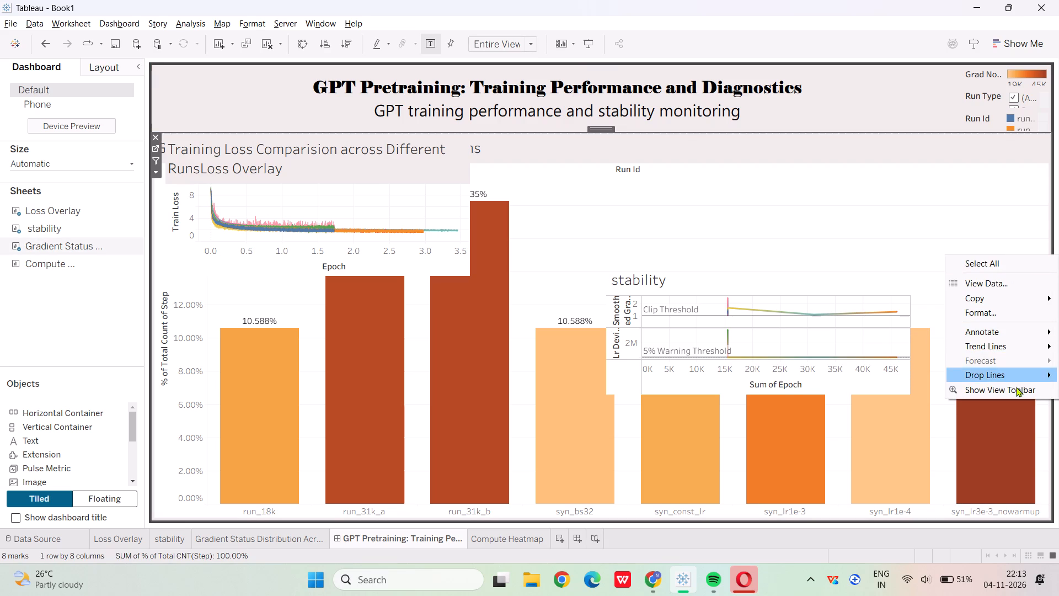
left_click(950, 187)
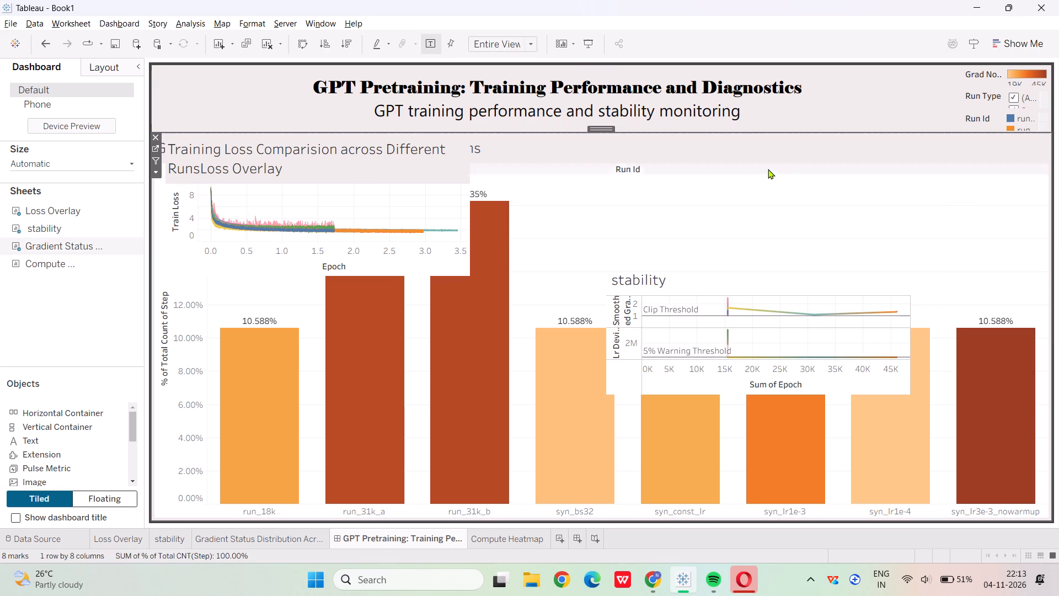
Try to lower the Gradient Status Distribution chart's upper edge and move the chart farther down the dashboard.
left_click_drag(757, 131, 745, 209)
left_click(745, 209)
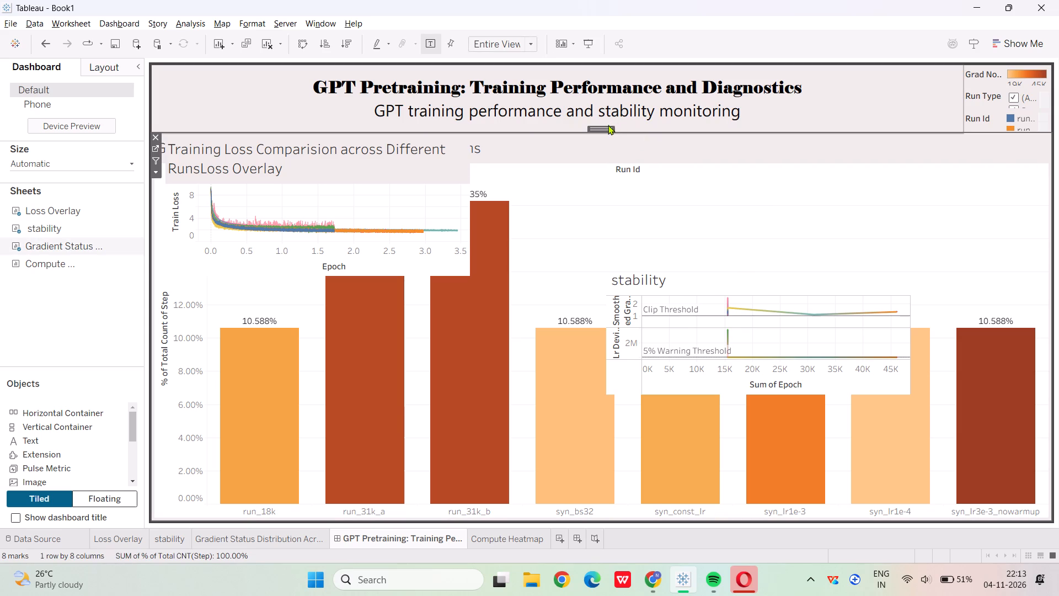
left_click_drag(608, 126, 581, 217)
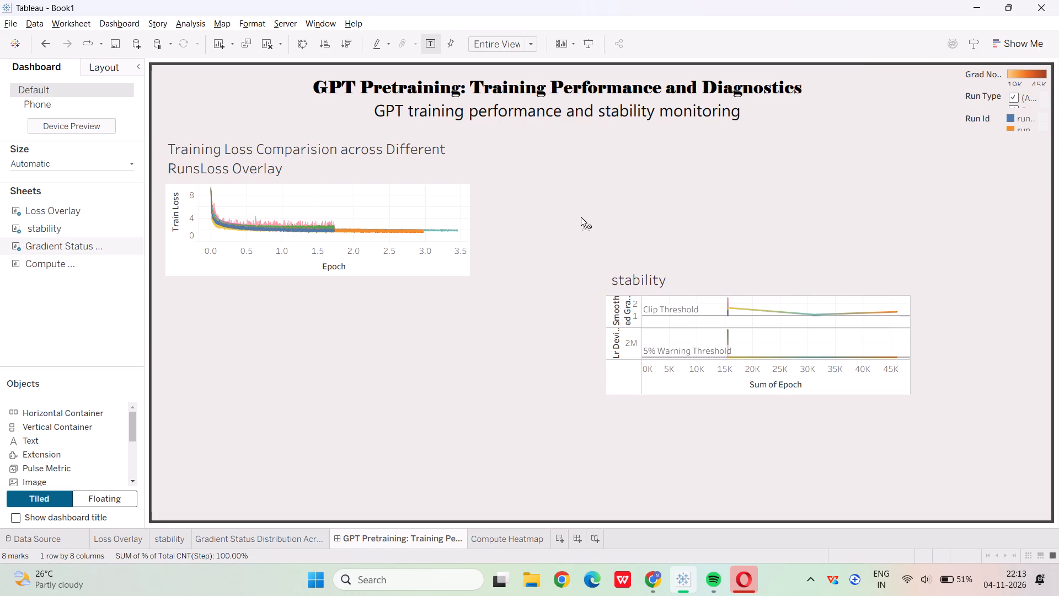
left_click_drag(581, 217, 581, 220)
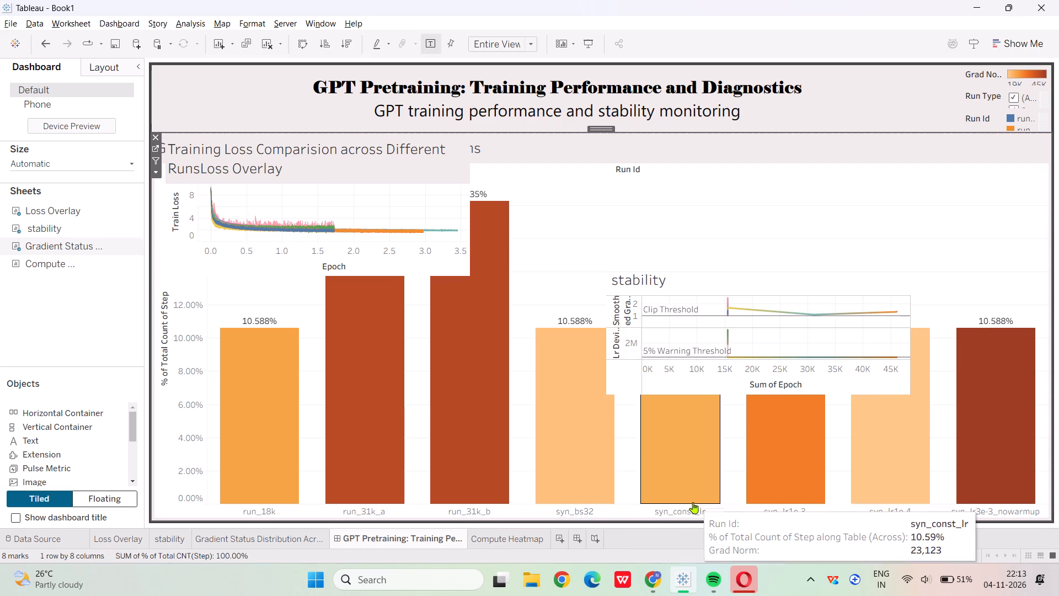
Lower the boundary above the Gradient Status Distribution chart, shrinking the chart to a short strip along the dashboard's bottom.
left_click_drag(802, 132, 805, 161)
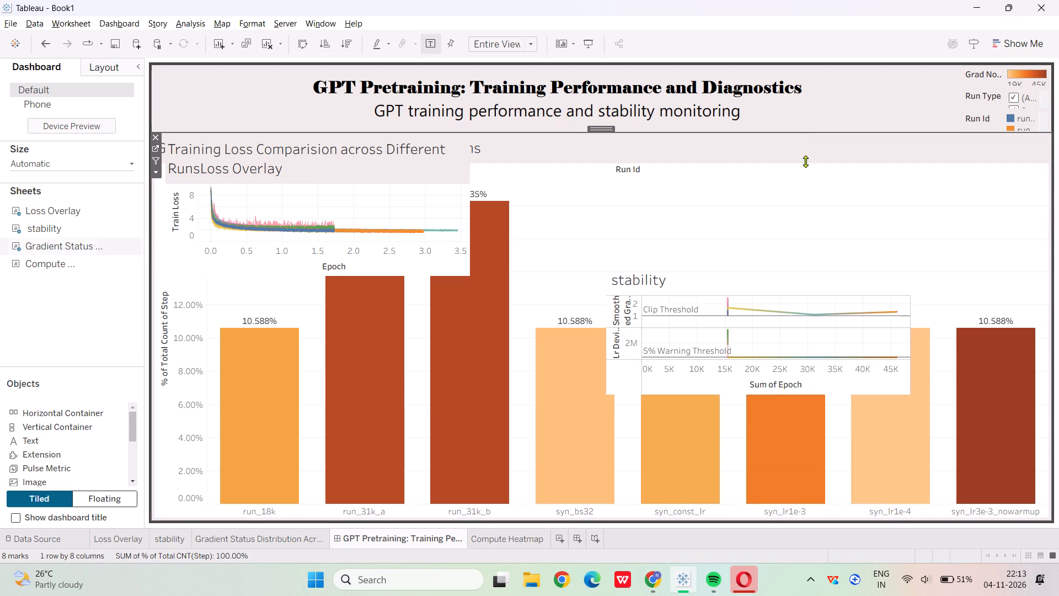
left_click_drag(805, 161, 823, 482)
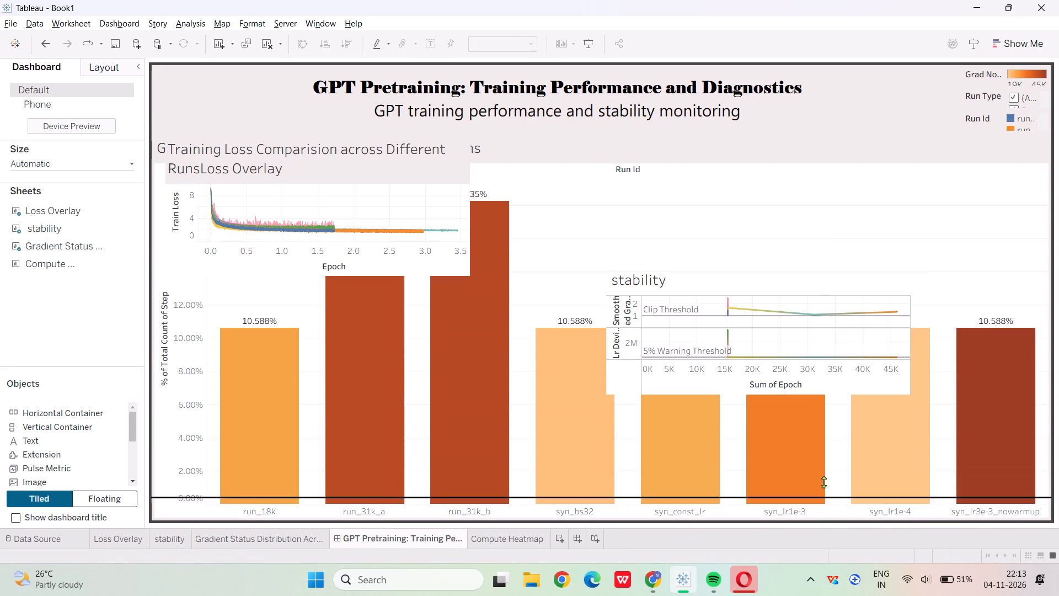
left_click_drag(823, 482, 820, 438)
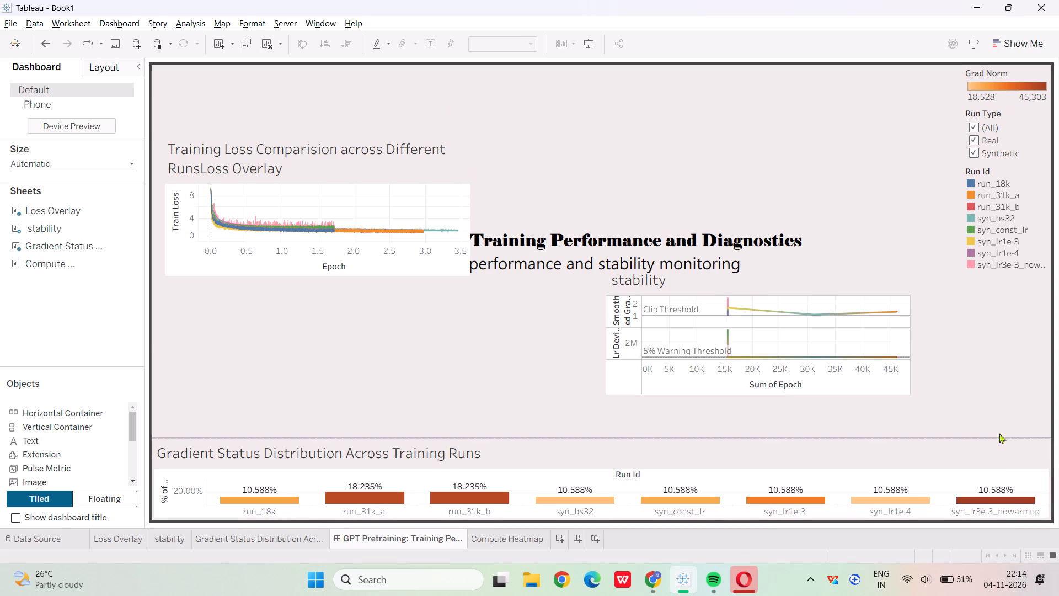
Set the Gradient Status Distribution chart to Floating.
left_click(827, 340)
left_click(958, 481)
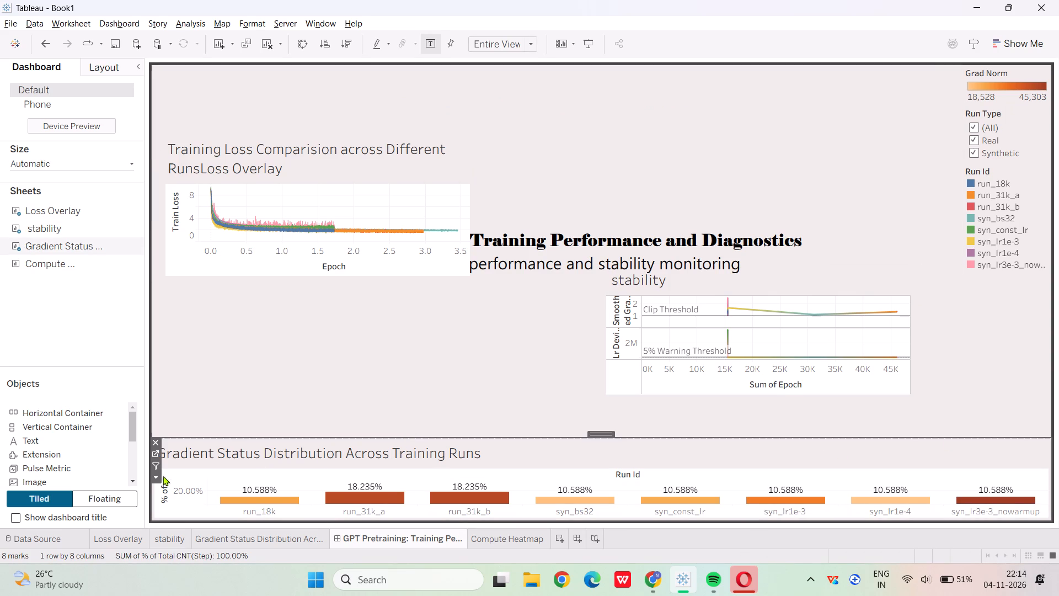
left_click(158, 477)
left_click(226, 526)
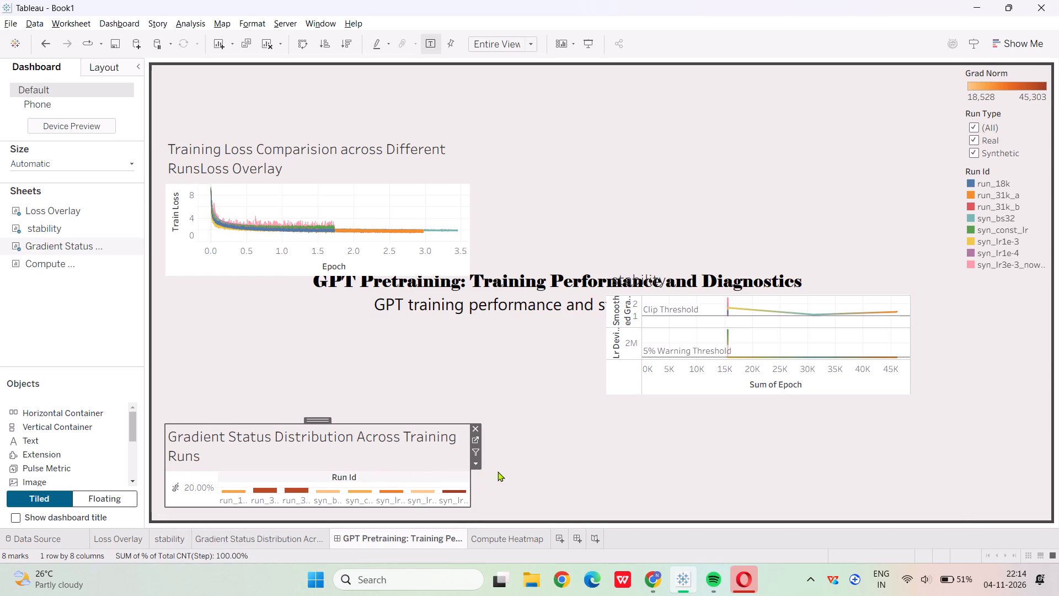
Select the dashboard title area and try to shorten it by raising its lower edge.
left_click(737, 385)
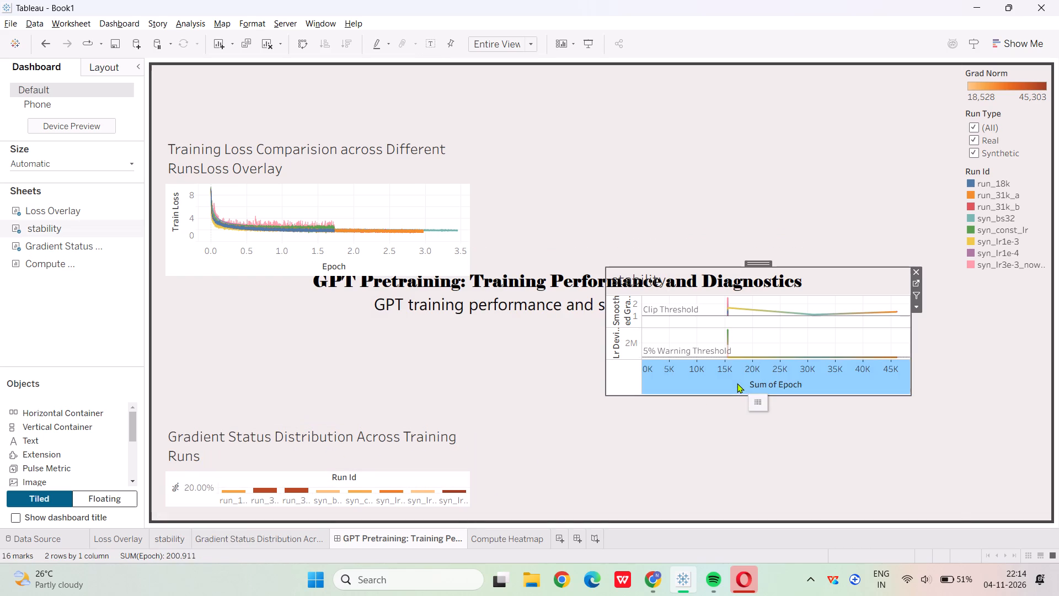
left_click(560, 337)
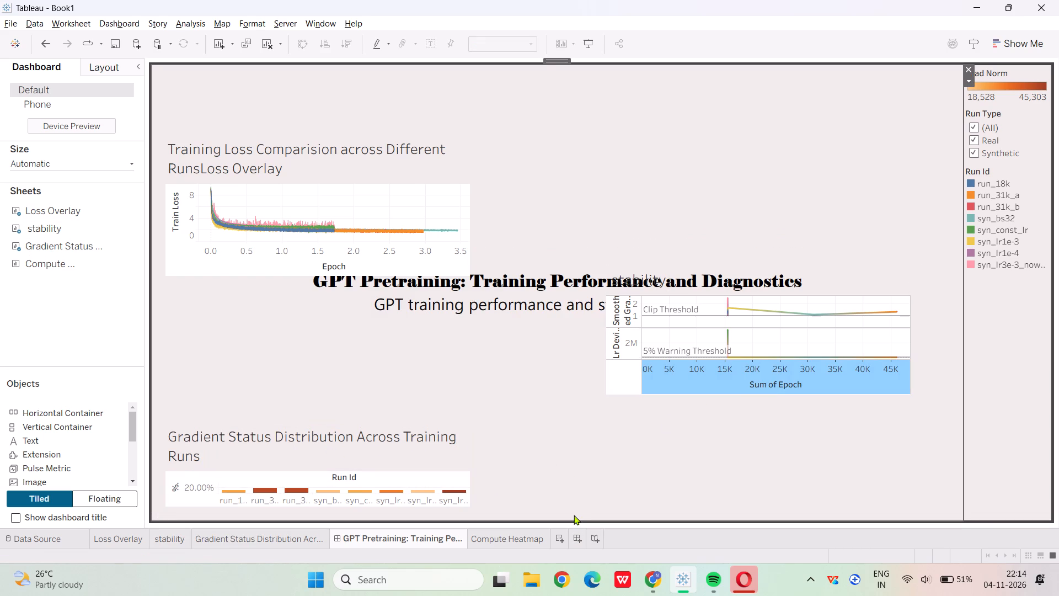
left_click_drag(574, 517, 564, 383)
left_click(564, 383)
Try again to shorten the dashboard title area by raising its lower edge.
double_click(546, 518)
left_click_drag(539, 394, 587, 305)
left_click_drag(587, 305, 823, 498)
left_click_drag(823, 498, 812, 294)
Move the floating stability chart up beside the Training Loss Comparison chart, in the upper-right part of the dashboard.
double_click(806, 340)
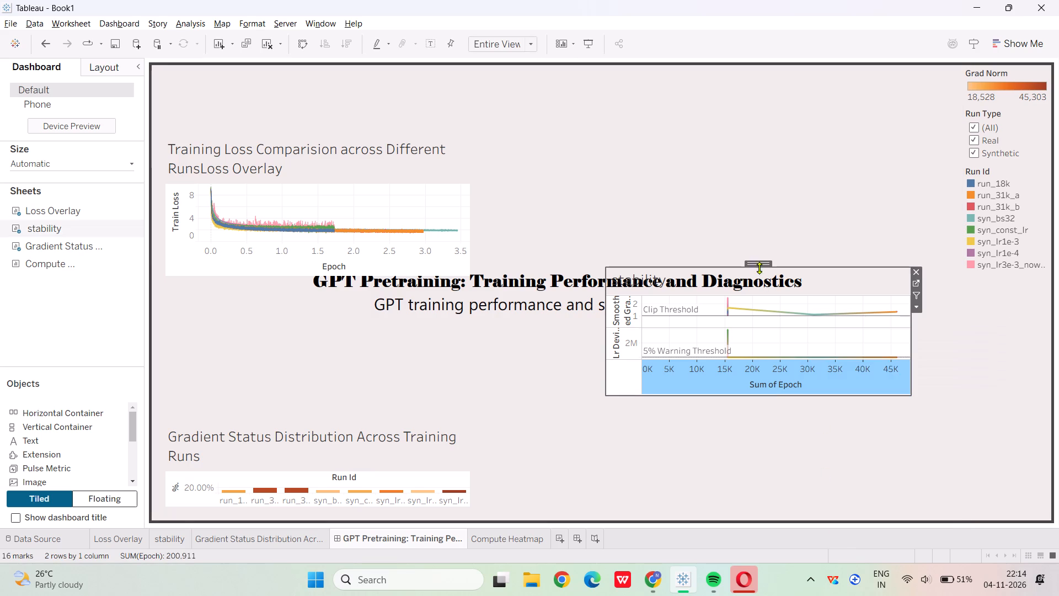
left_click_drag(760, 265, 796, 139)
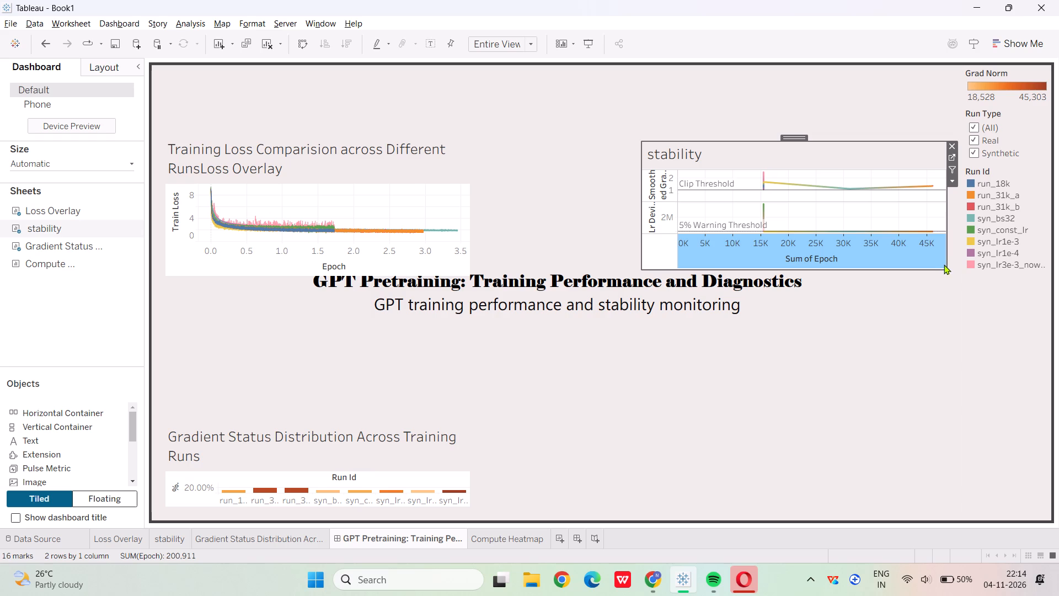
left_click(942, 264)
left_click_drag(939, 261, 945, 271)
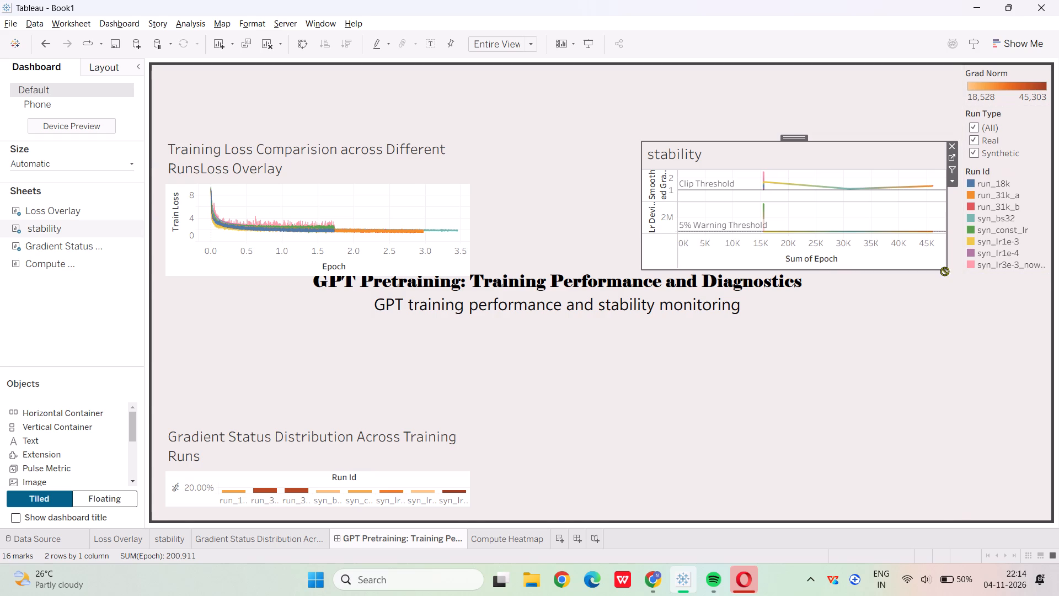
left_click_drag(945, 271, 946, 273)
left_click_drag(883, 339, 345, 208)
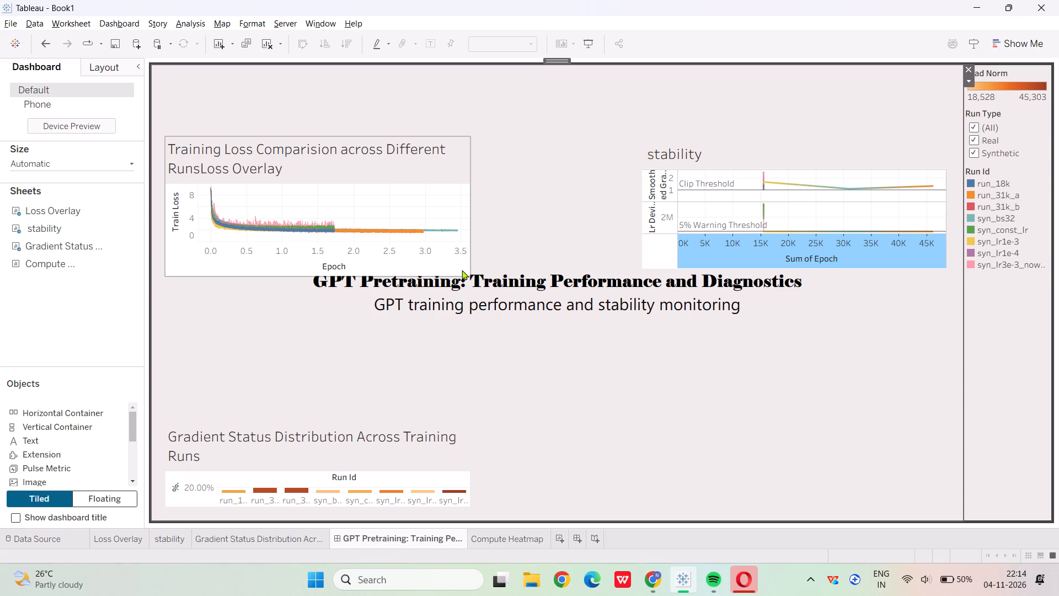
left_click(465, 365)
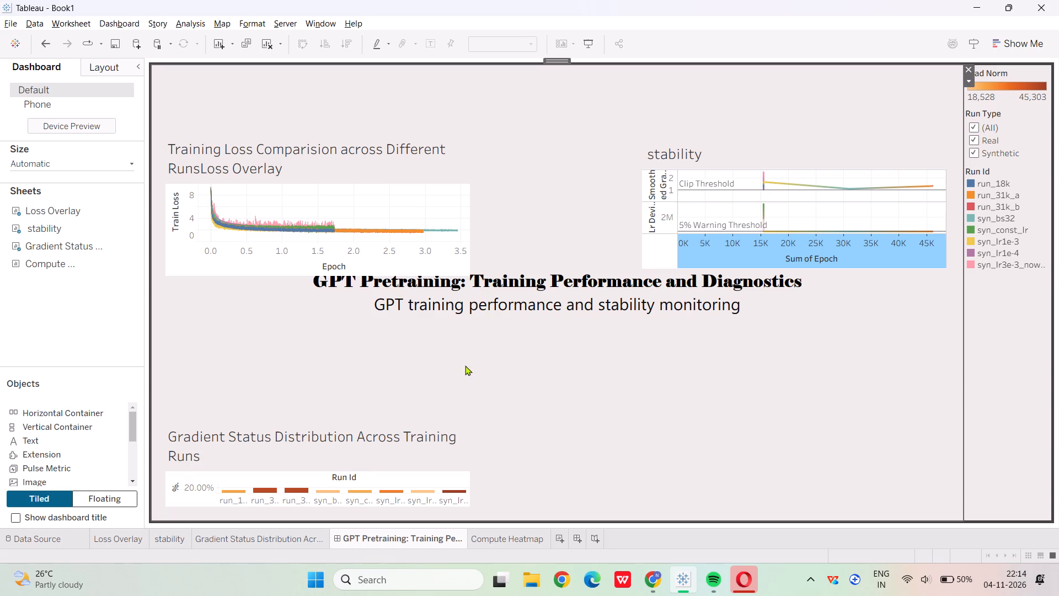
Enlarge the Training Loss Comparison chart by extending its lower-right corner outward and down, over the dashboard title.
left_click(459, 270)
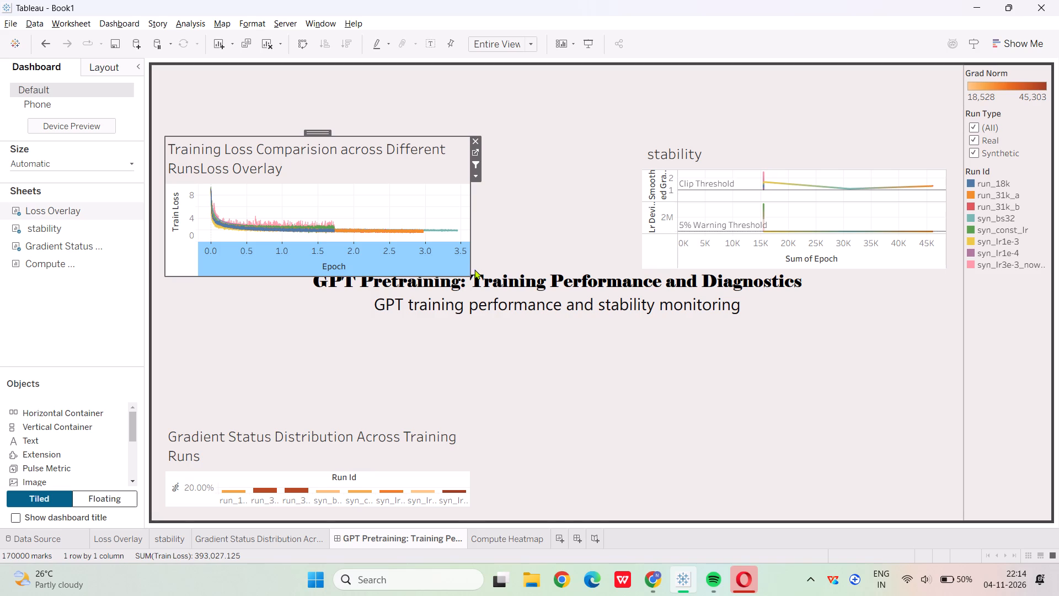
left_click_drag(467, 276, 523, 331)
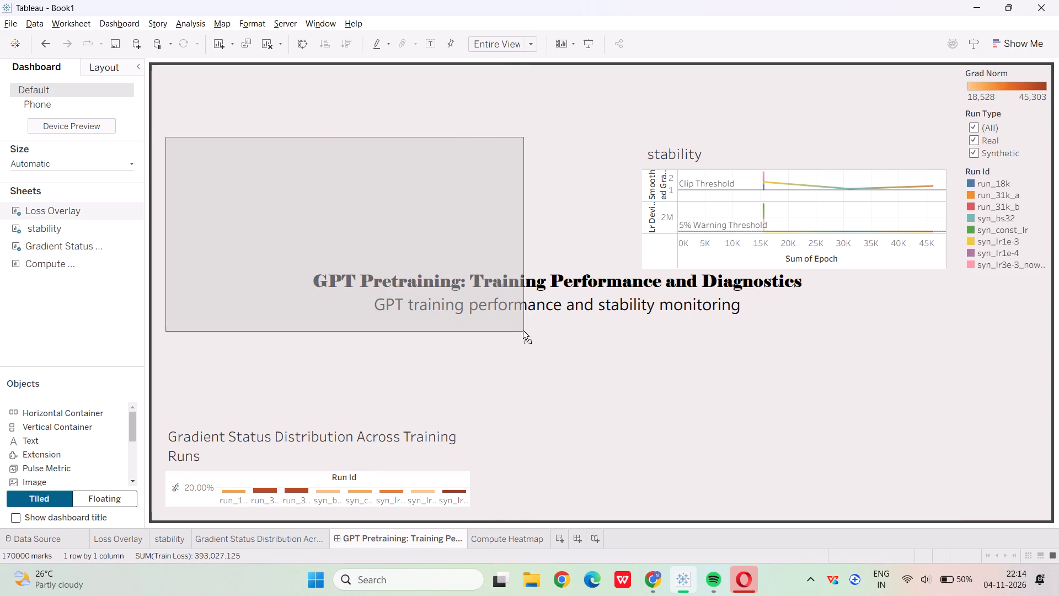
left_click_drag(523, 331, 517, 321)
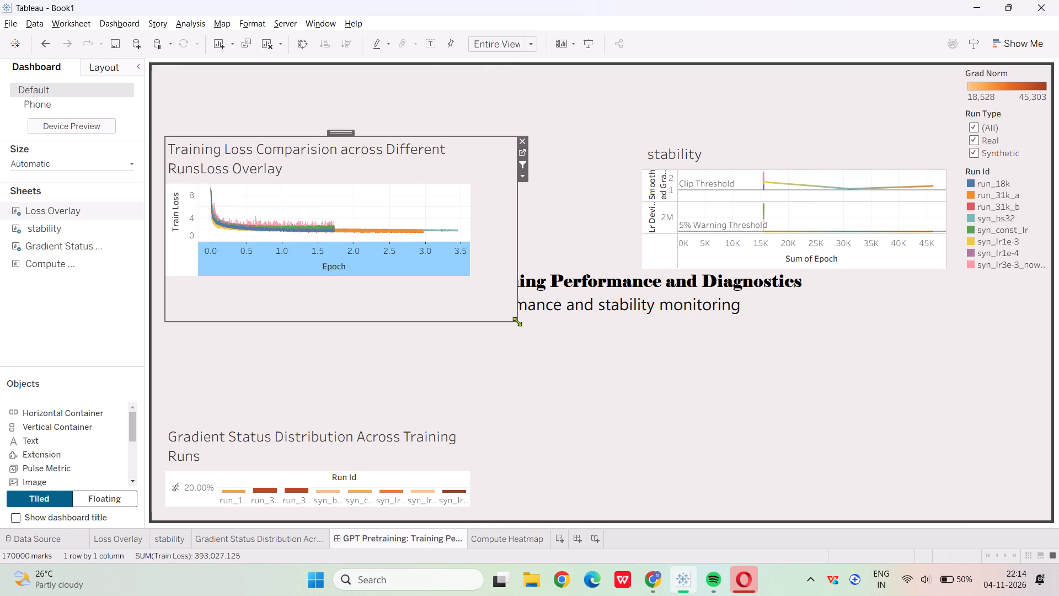
left_click(438, 331)
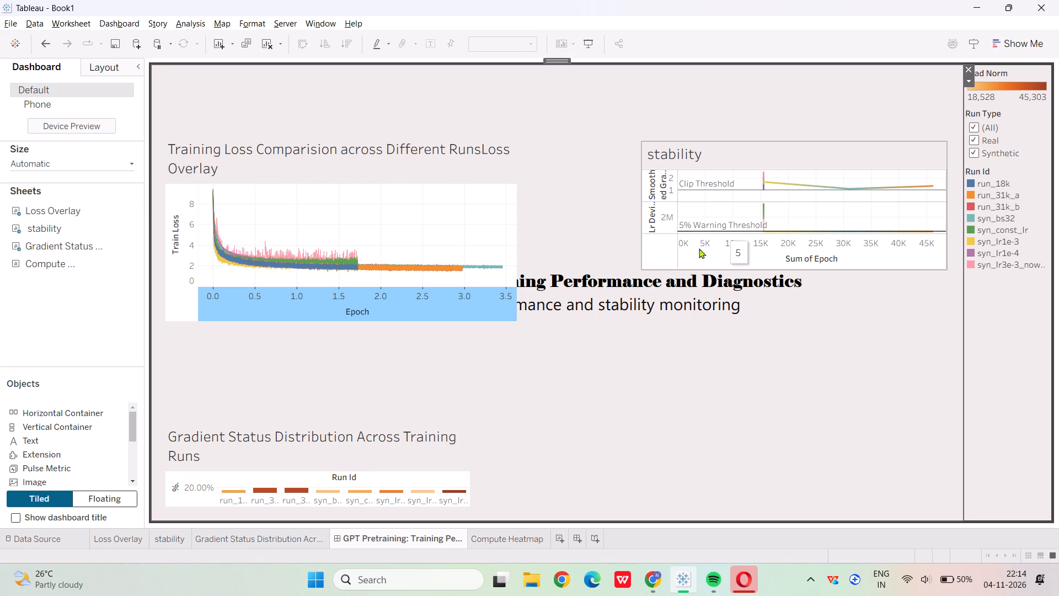
Enlarge the stability chart from its lower-left corner so its lower edge lines up with the Training Loss chart.
left_click(646, 265)
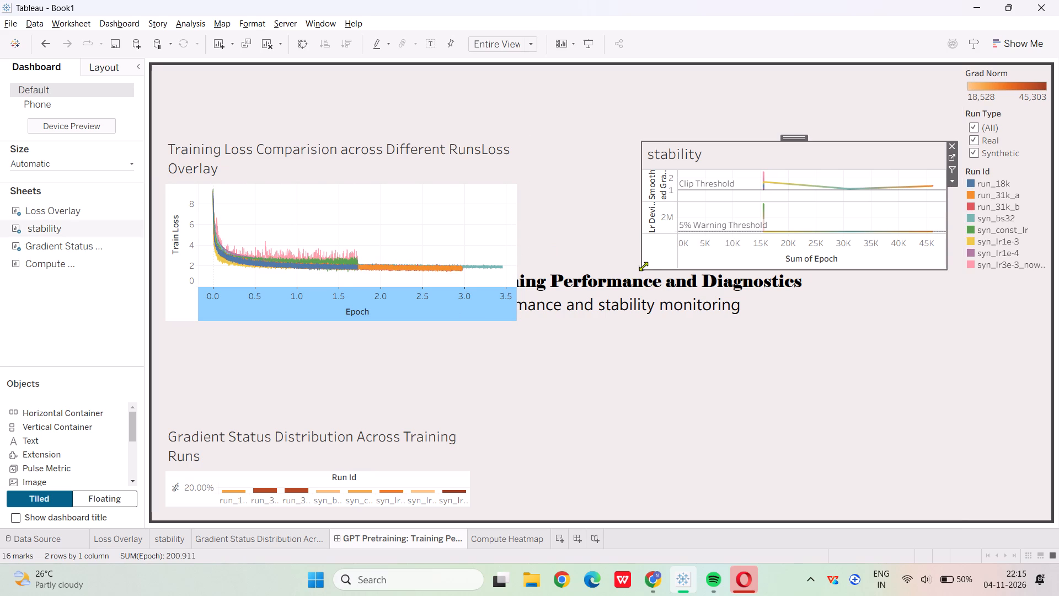
left_click_drag(641, 264, 615, 307)
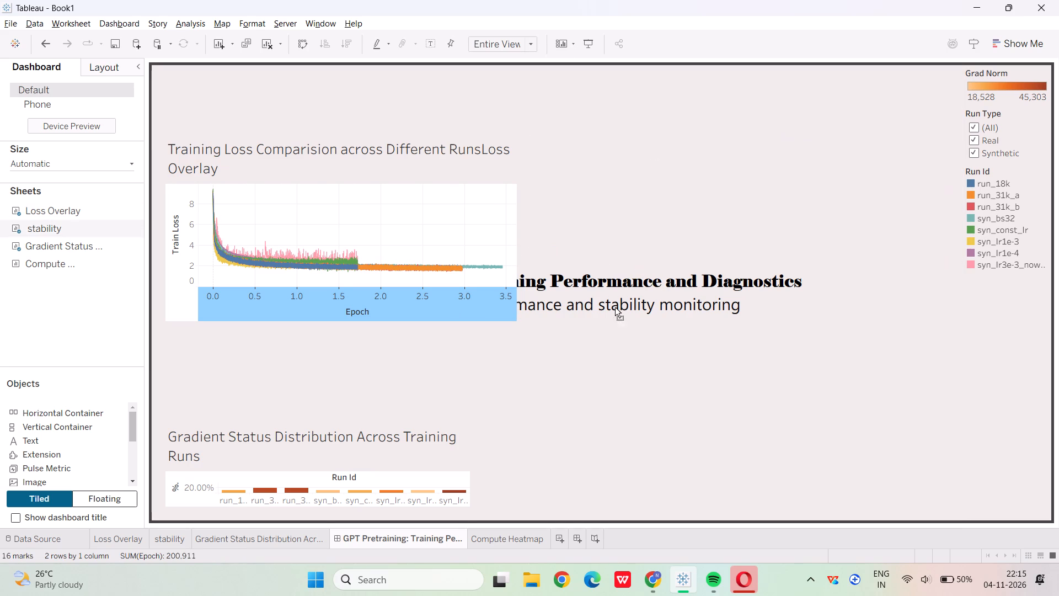
left_click_drag(615, 307, 590, 325)
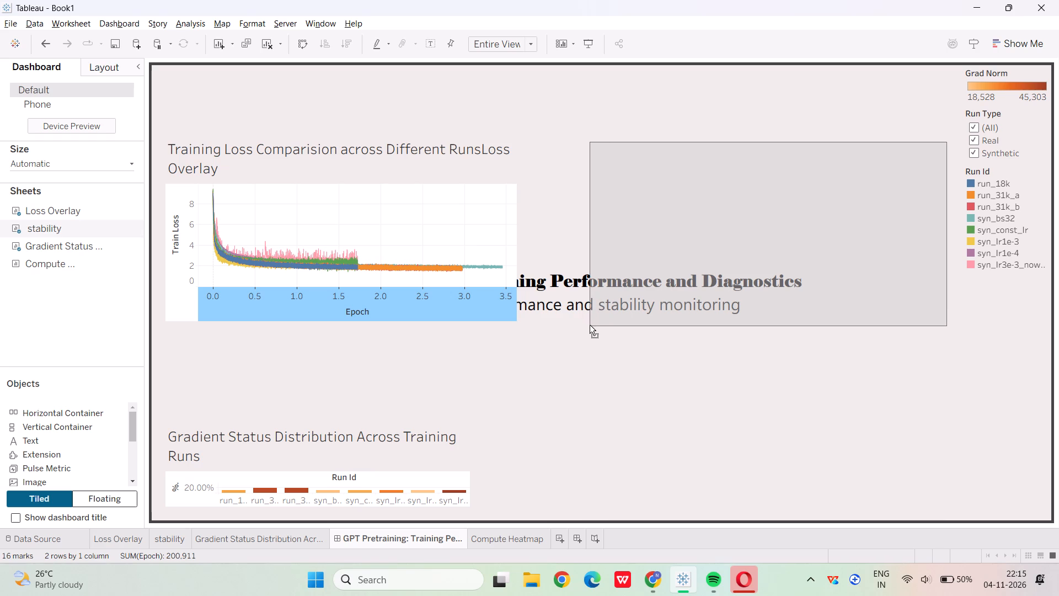
left_click_drag(590, 325, 576, 321)
left_click(590, 369)
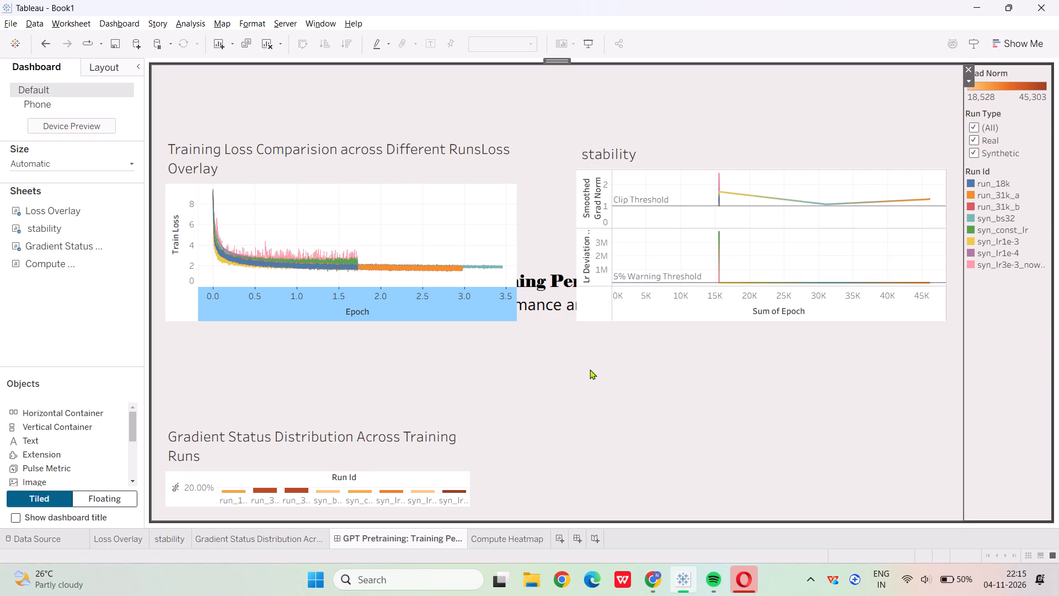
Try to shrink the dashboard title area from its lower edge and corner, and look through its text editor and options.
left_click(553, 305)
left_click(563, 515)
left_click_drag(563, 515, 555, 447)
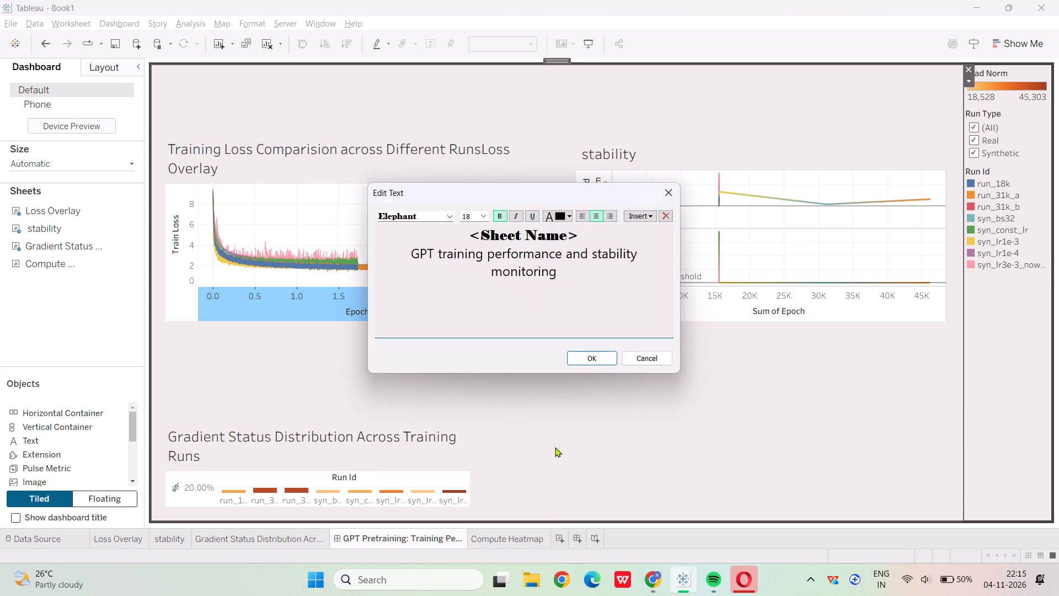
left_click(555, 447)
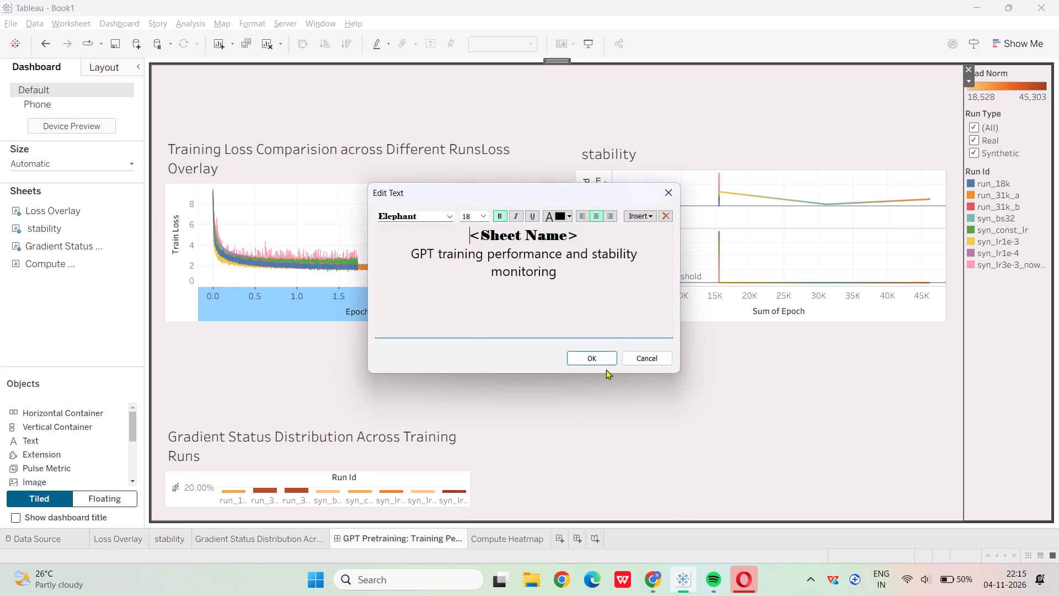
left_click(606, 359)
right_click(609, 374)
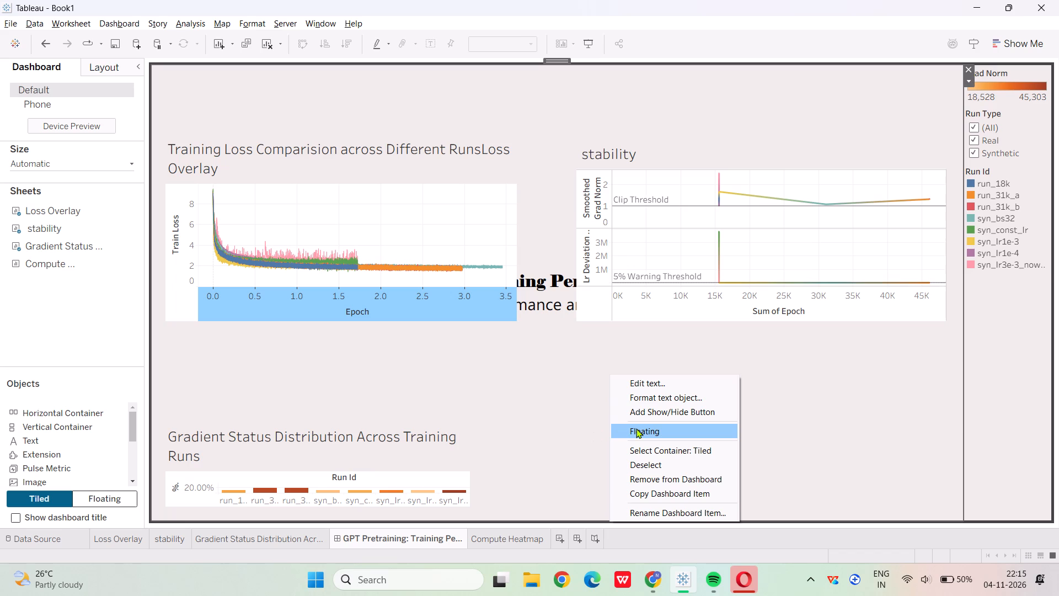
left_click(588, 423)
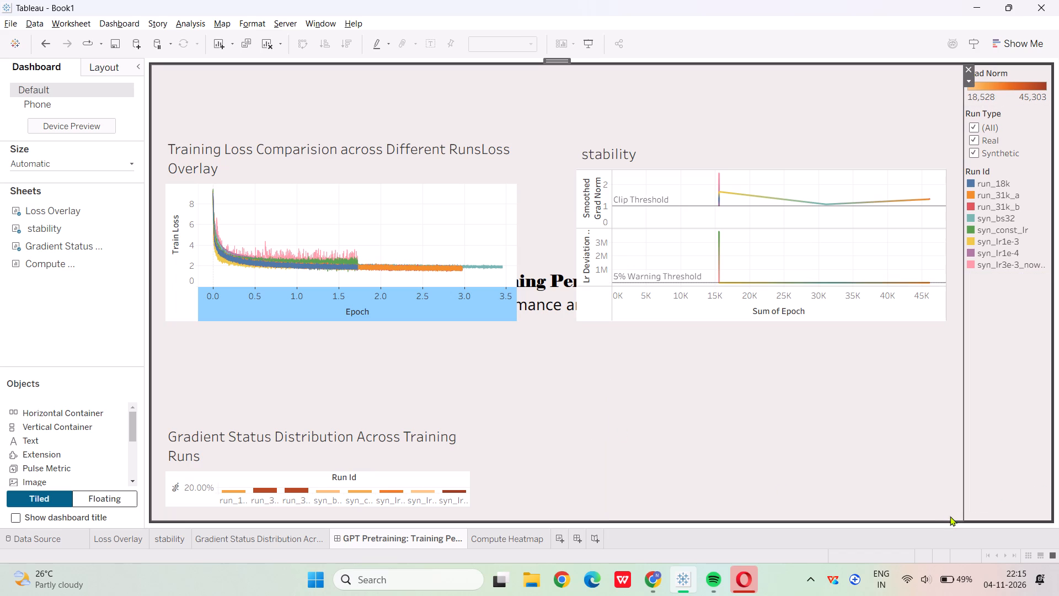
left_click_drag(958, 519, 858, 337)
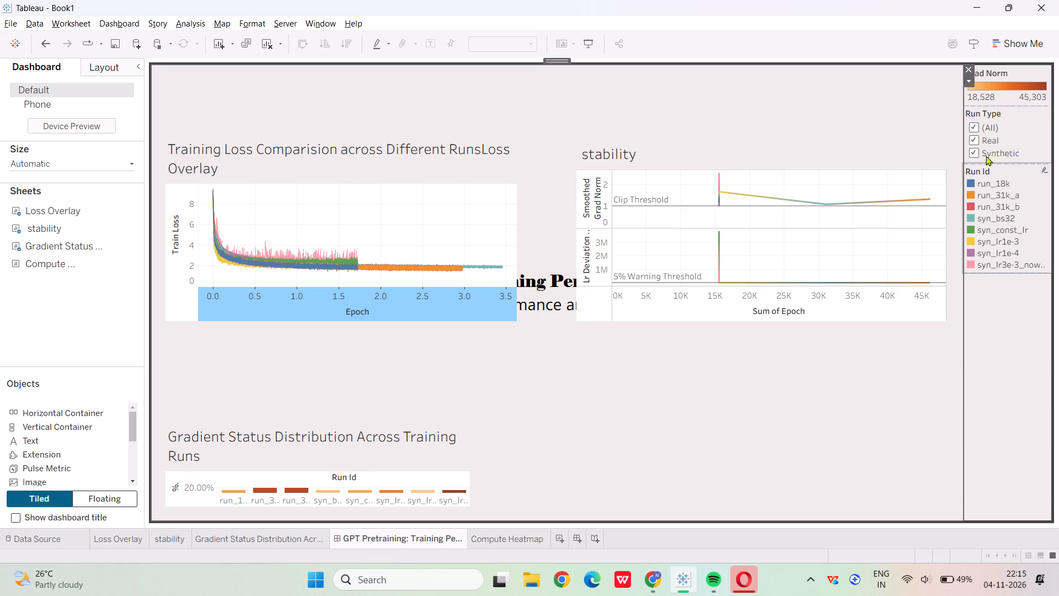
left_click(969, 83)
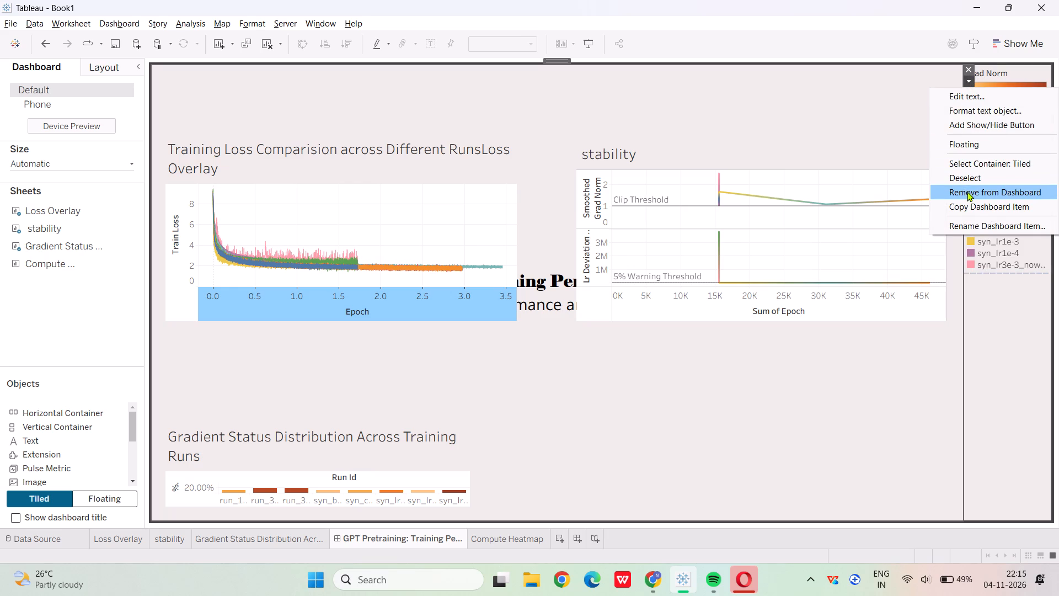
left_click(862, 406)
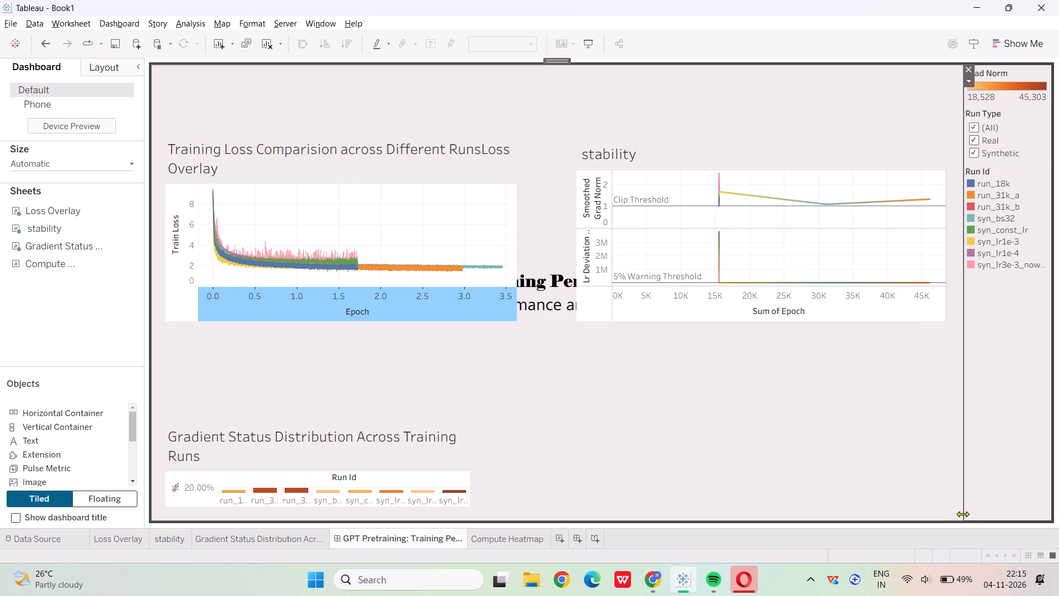
Widen the legend and filter column by moving its boundary toward the charts.
left_click_drag(962, 514, 921, 510)
left_click(921, 510)
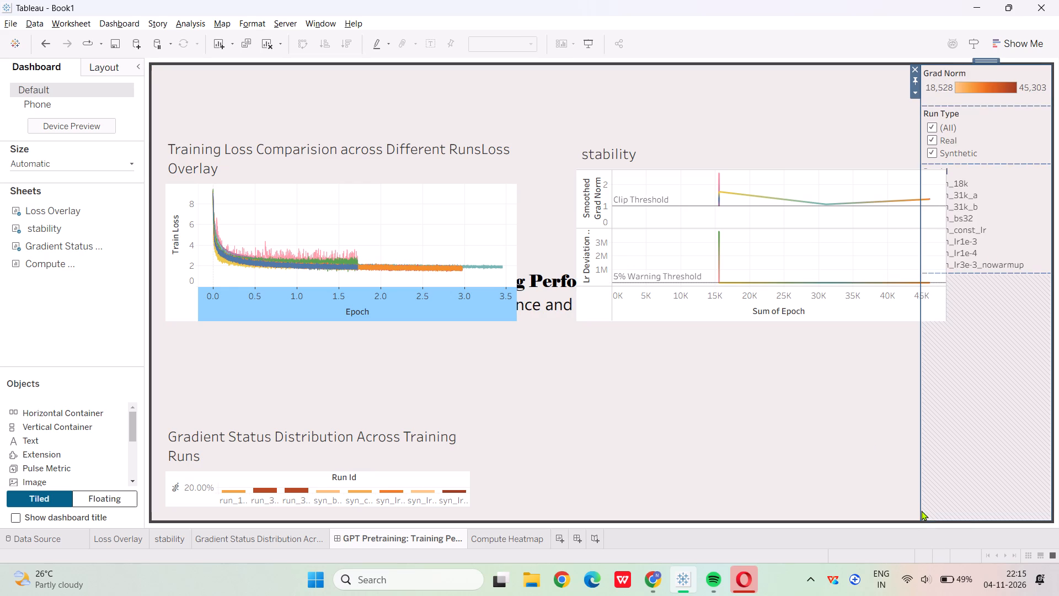
Narrow the stability chart from its lower-right corner so it clears the widened legend and filter column.
left_click(896, 319)
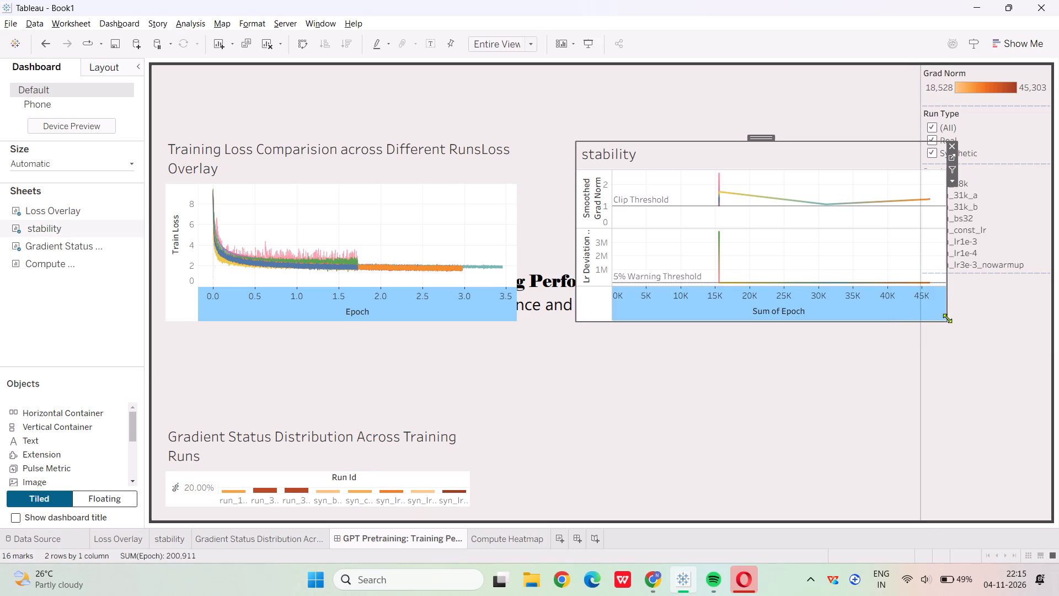
left_click_drag(945, 320, 914, 322)
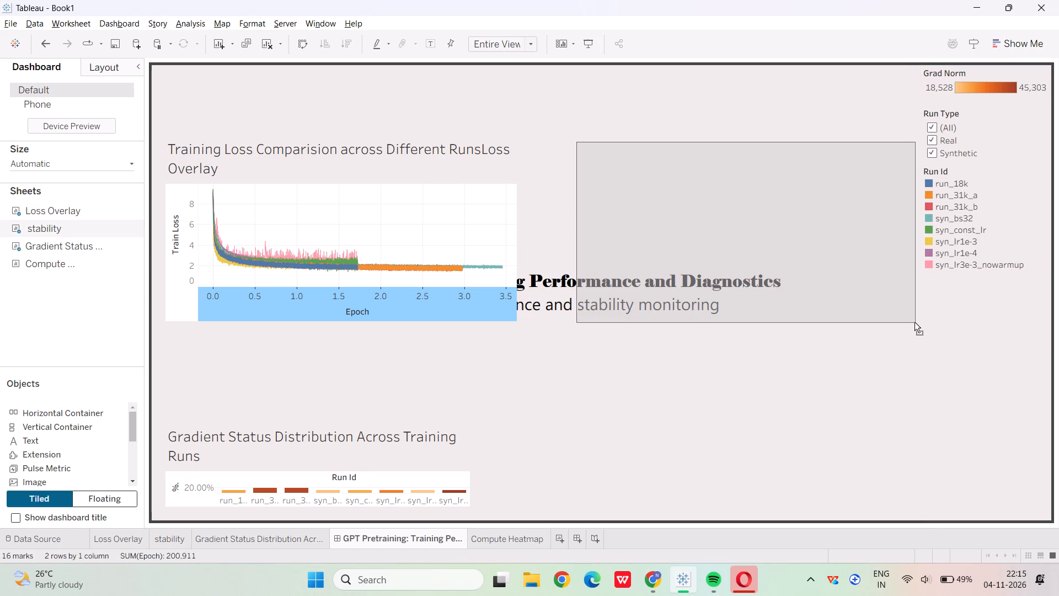
left_click_drag(914, 322, 897, 325)
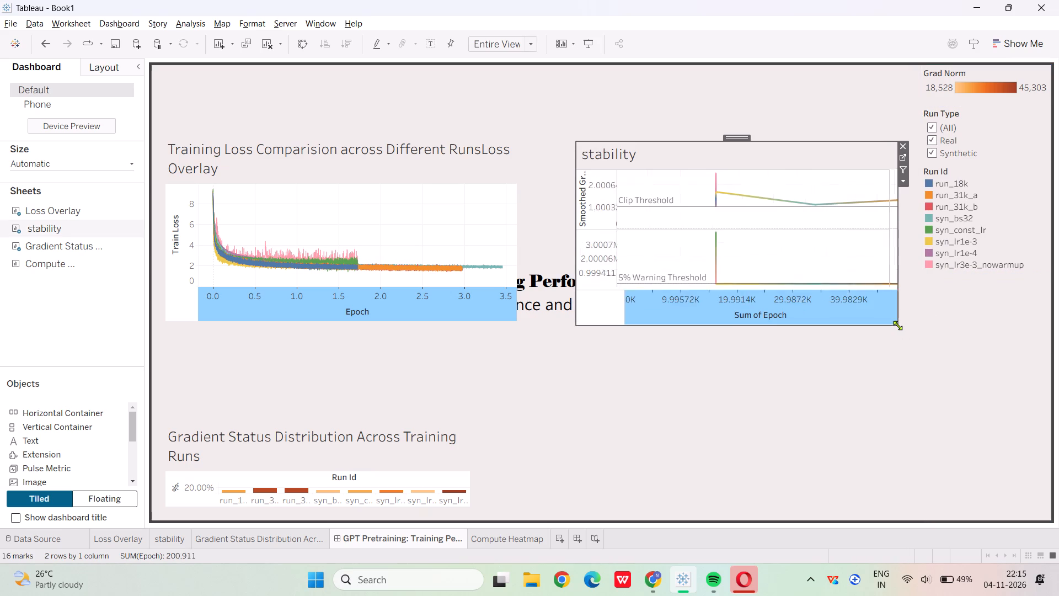
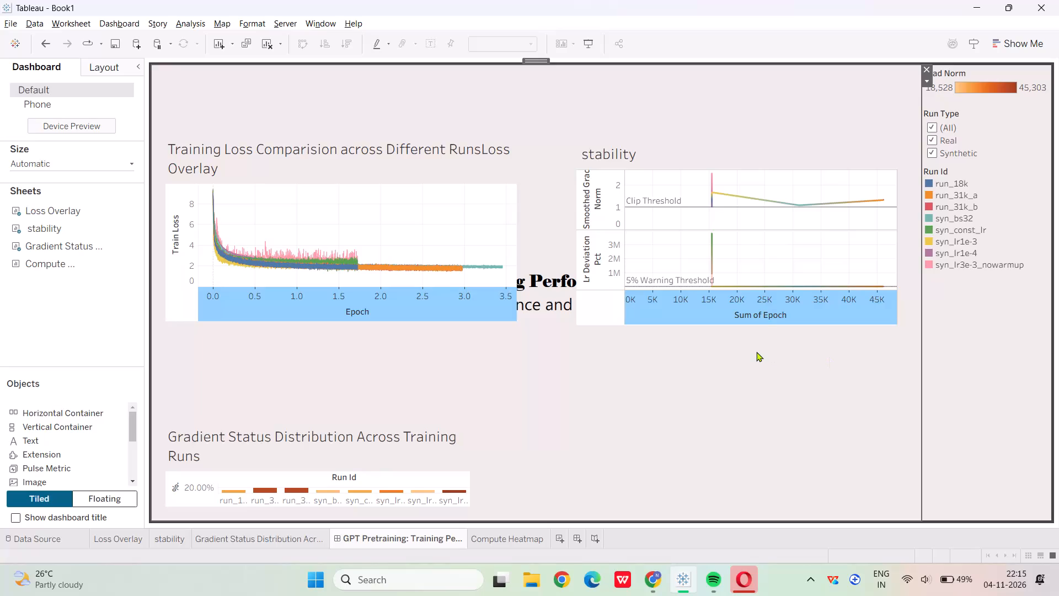
Enlarge the Gradient Status Distribution chart upward to just below the Training Loss chart, and widen it to about that chart's width.
left_click(756, 352)
left_click(549, 307)
left_click(305, 473)
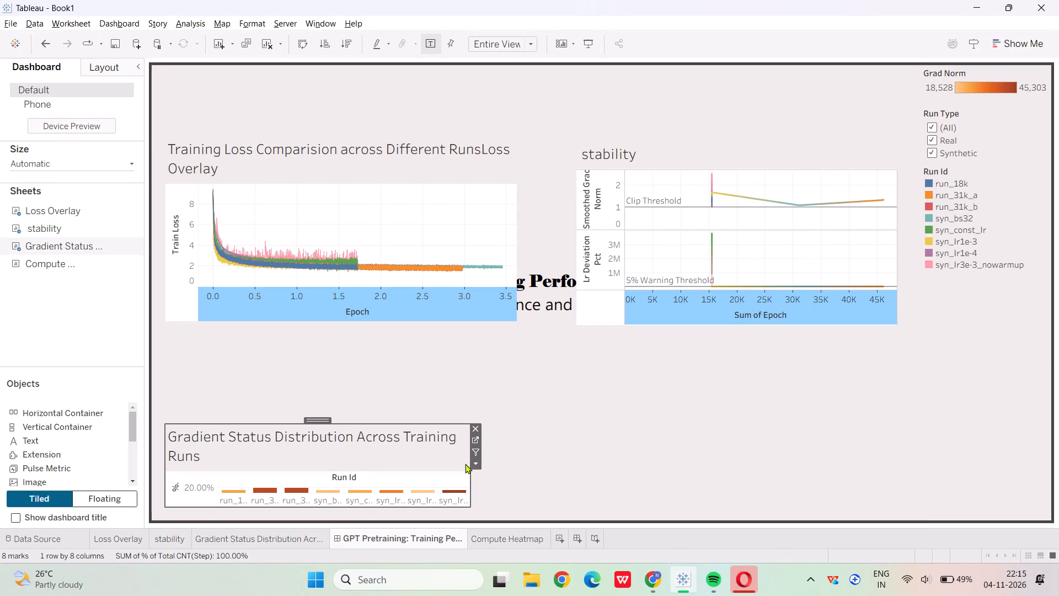
left_click_drag(269, 424, 310, 336)
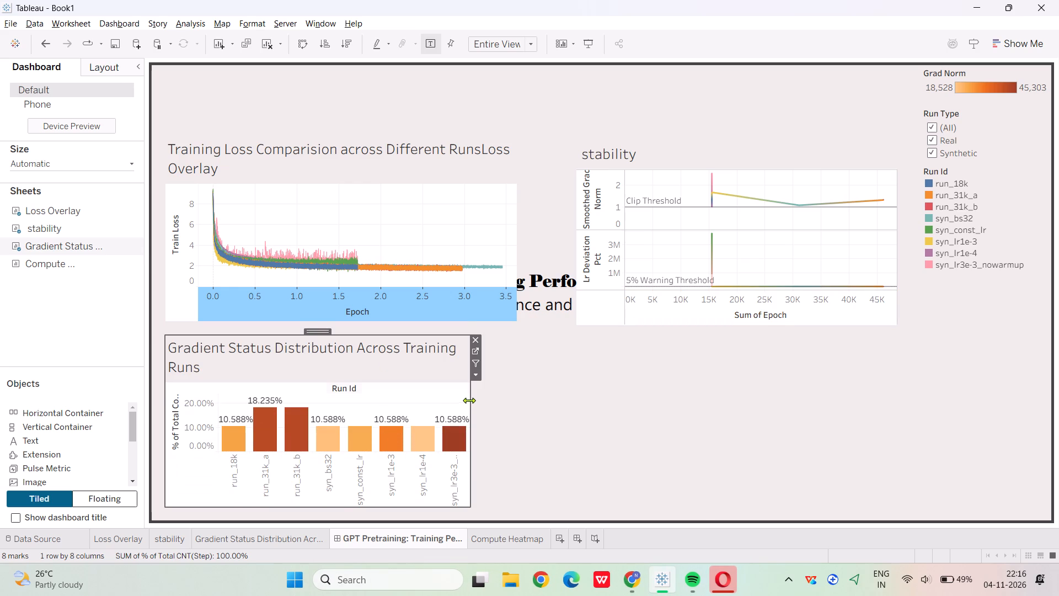
left_click_drag(469, 402, 522, 404)
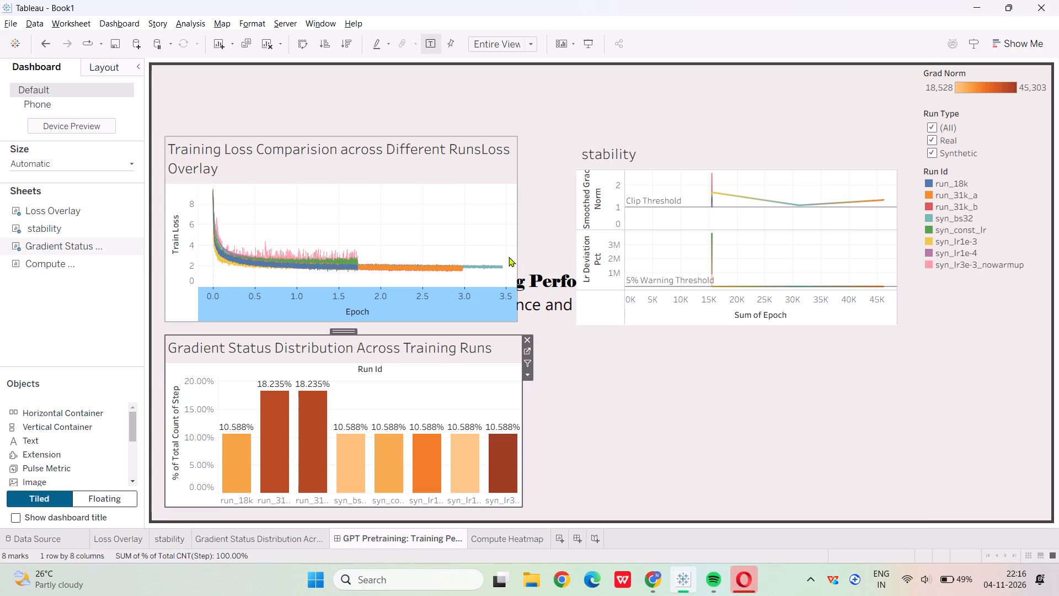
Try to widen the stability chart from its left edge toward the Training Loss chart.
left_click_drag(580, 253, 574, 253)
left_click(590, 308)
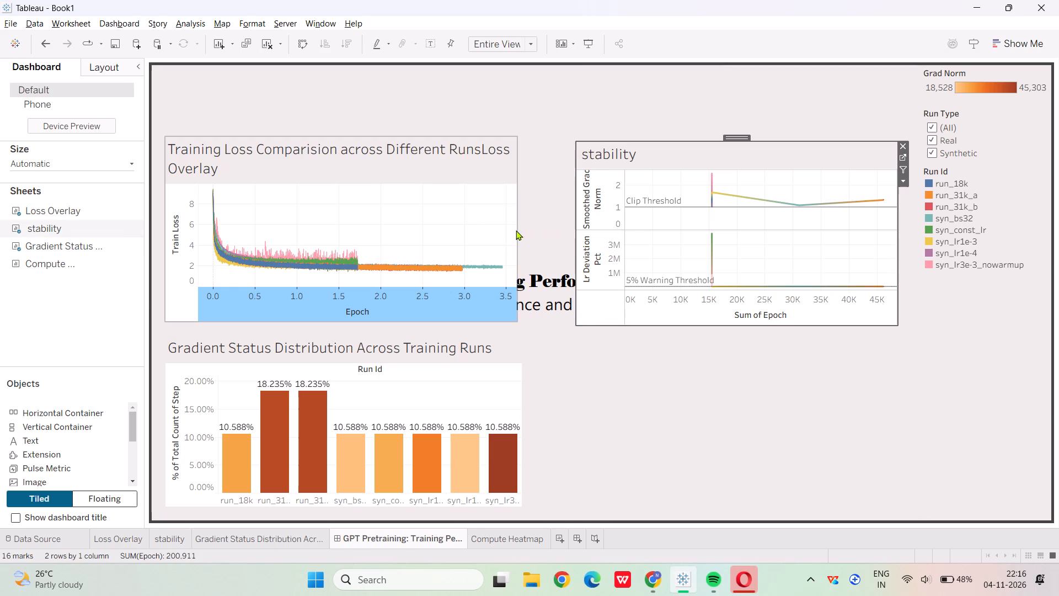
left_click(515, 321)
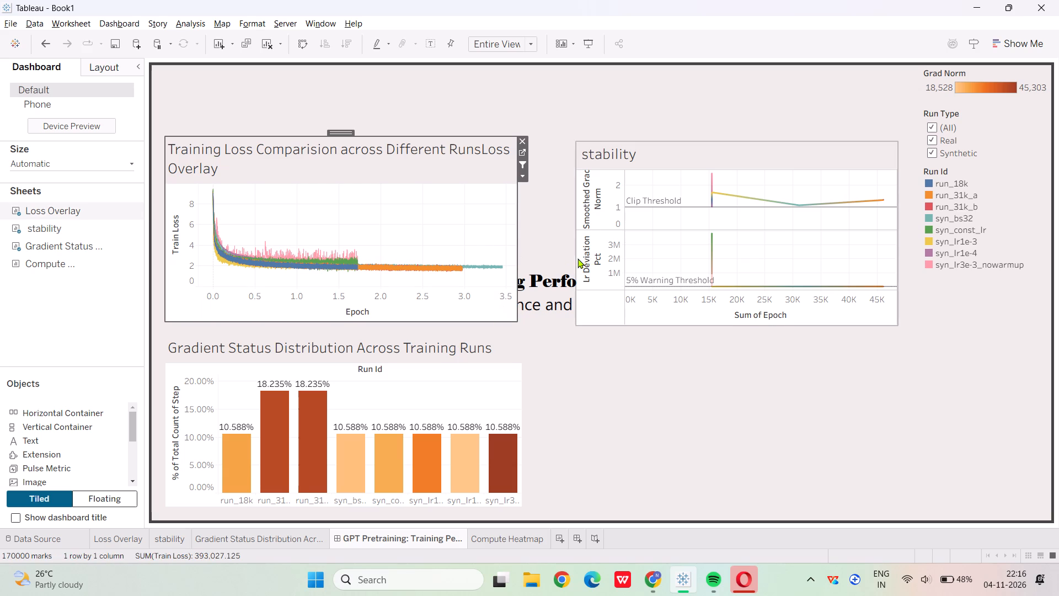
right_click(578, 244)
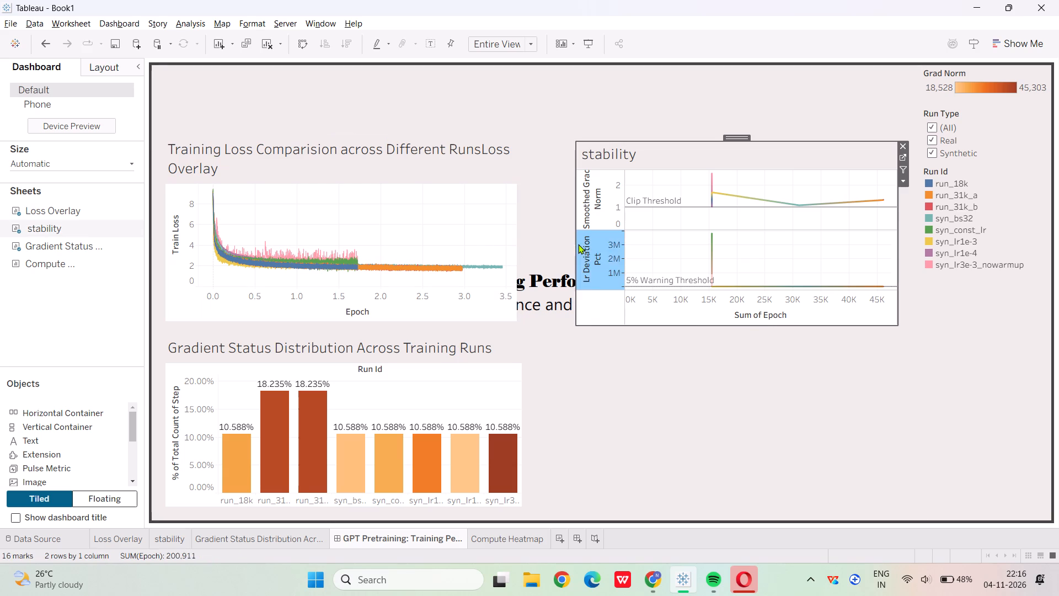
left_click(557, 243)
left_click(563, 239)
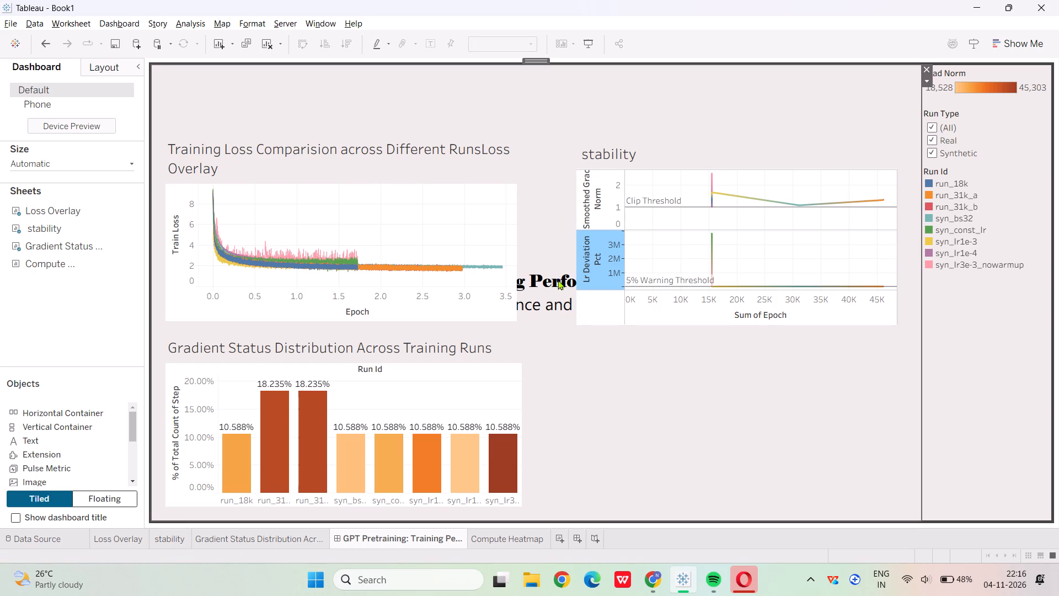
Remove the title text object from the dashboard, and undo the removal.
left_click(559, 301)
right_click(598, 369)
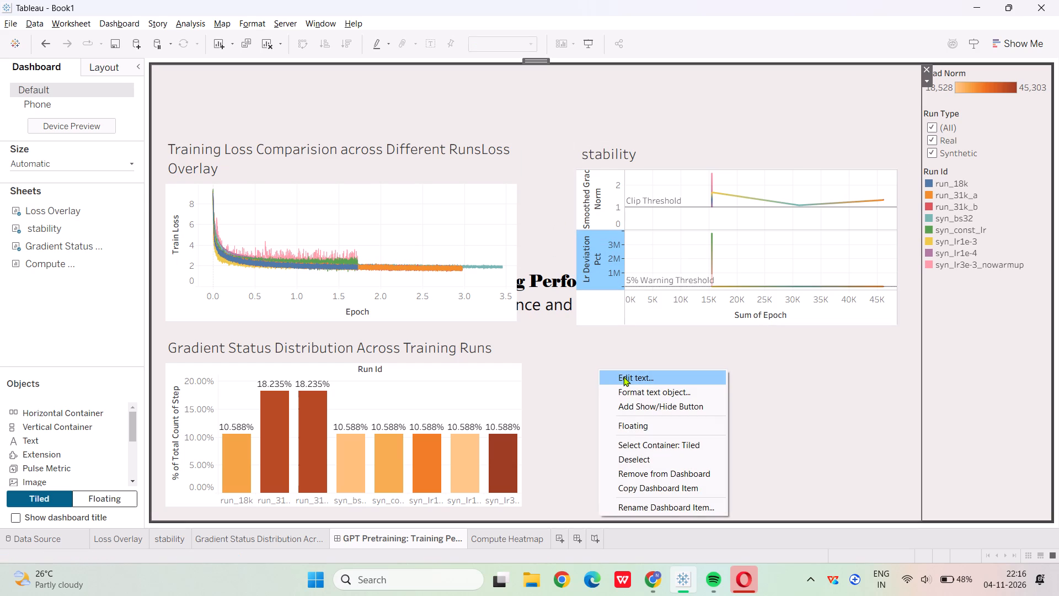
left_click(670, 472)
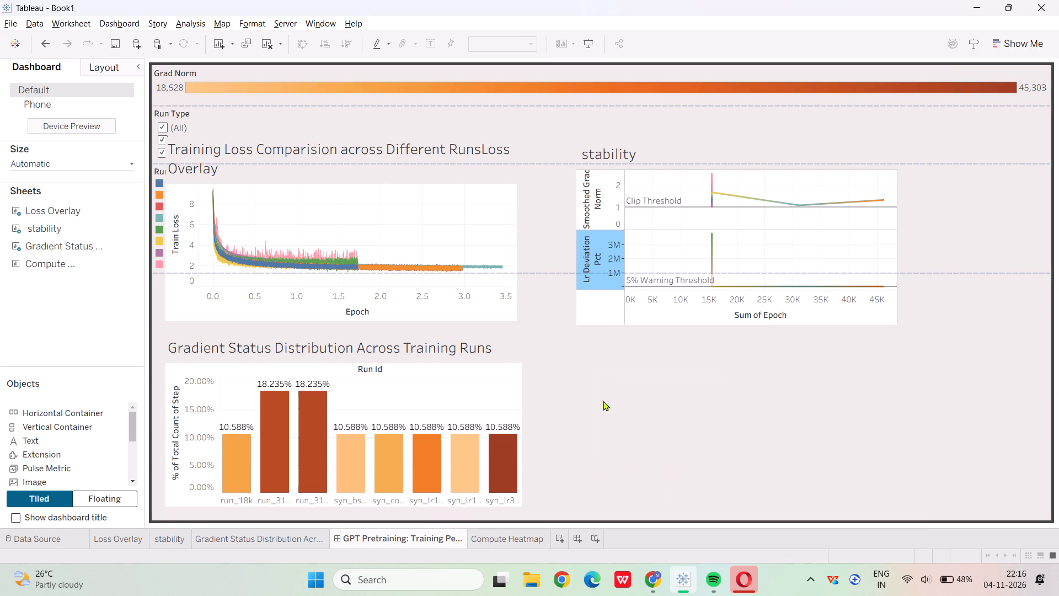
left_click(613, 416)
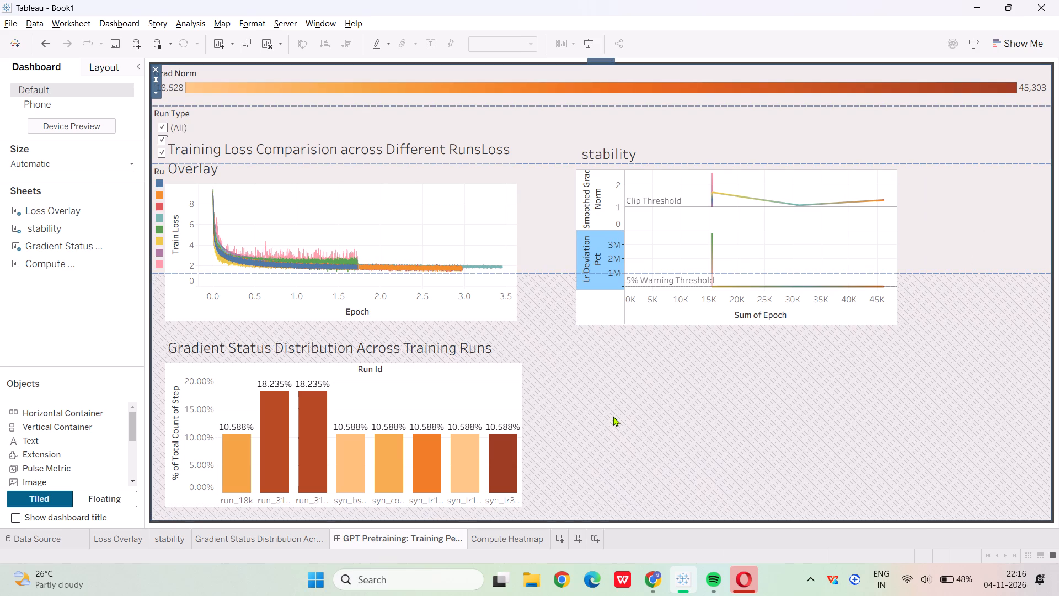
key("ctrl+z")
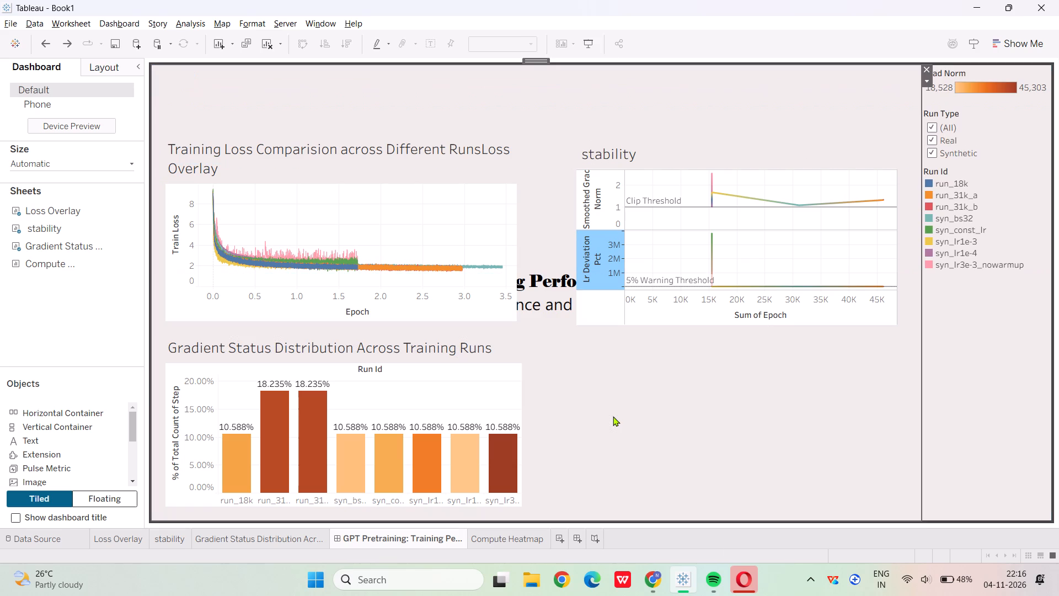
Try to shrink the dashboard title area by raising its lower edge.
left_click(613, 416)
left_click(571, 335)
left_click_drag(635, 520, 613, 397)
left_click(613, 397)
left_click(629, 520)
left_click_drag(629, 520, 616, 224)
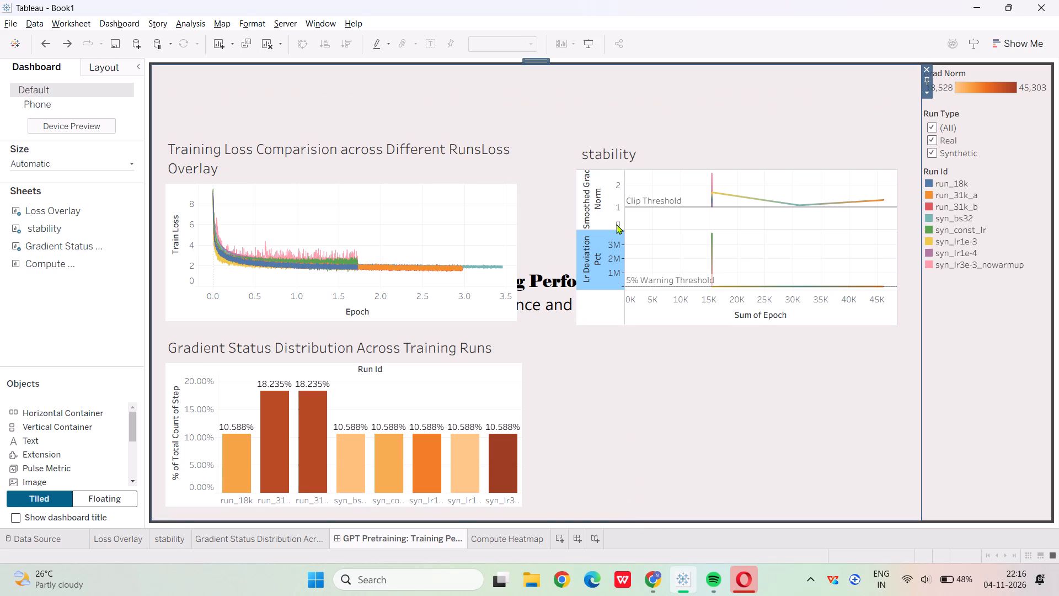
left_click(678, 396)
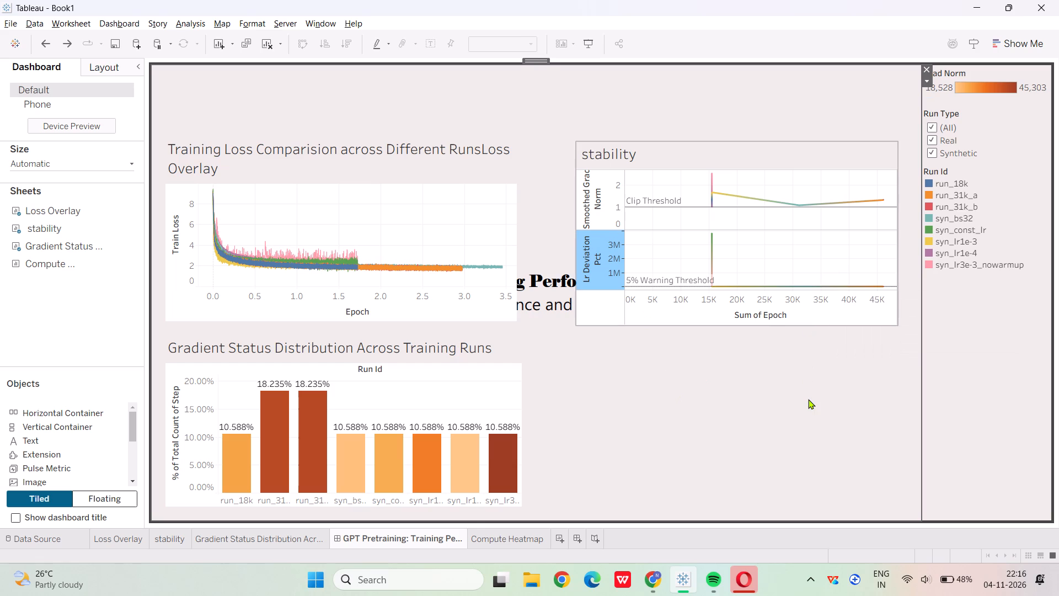
Open the title's text for editing and close it without changing anything.
left_click(808, 399)
double_click(808, 399)
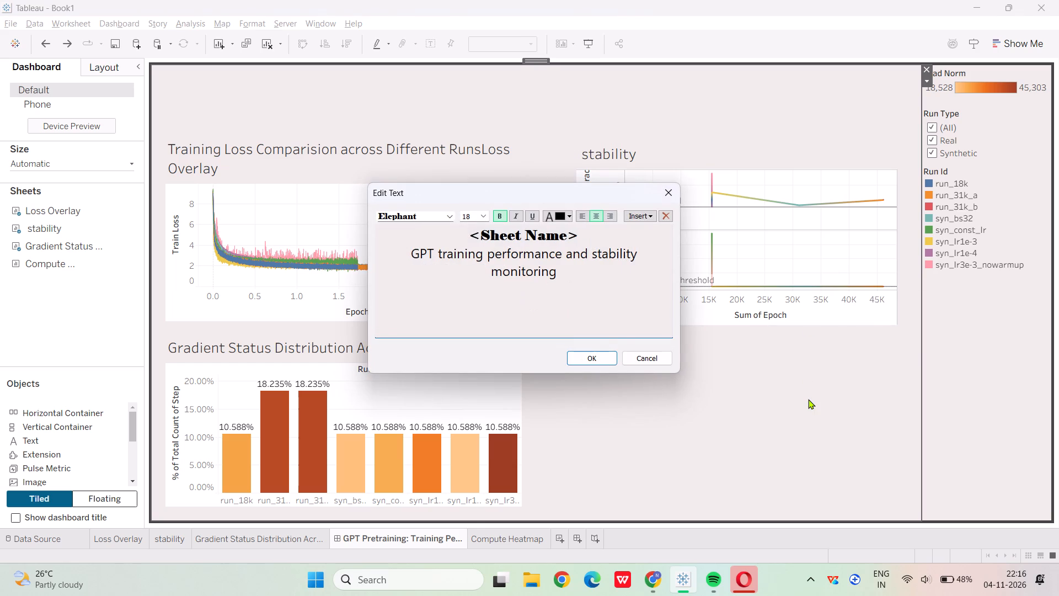
left_click(591, 356)
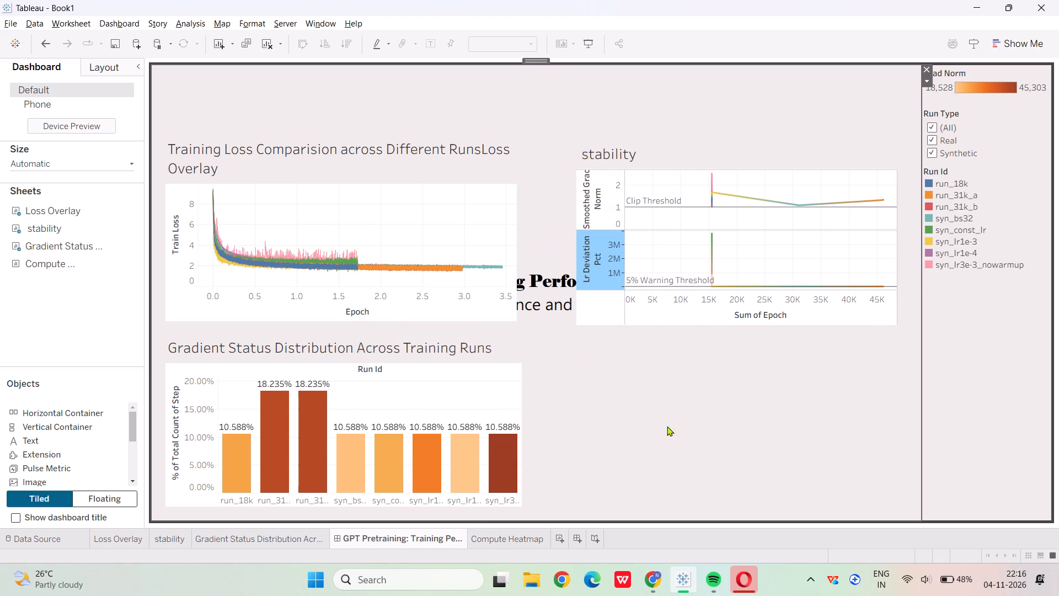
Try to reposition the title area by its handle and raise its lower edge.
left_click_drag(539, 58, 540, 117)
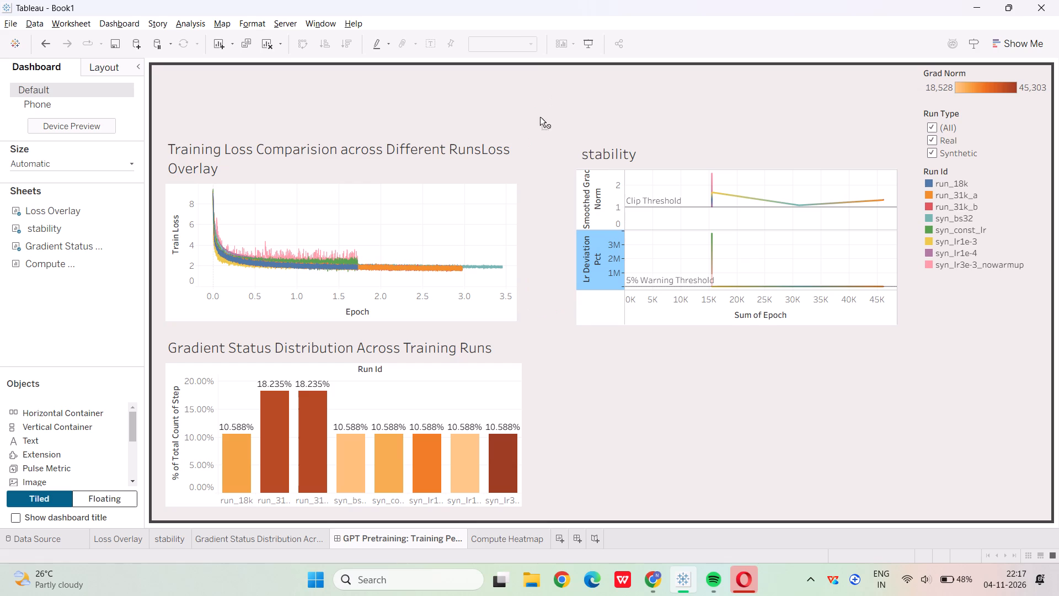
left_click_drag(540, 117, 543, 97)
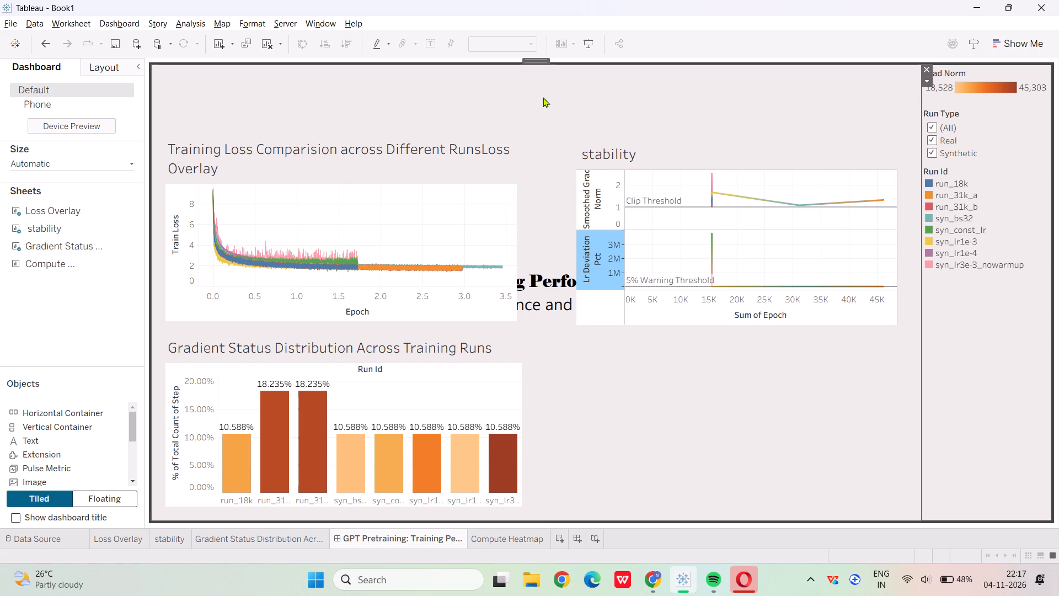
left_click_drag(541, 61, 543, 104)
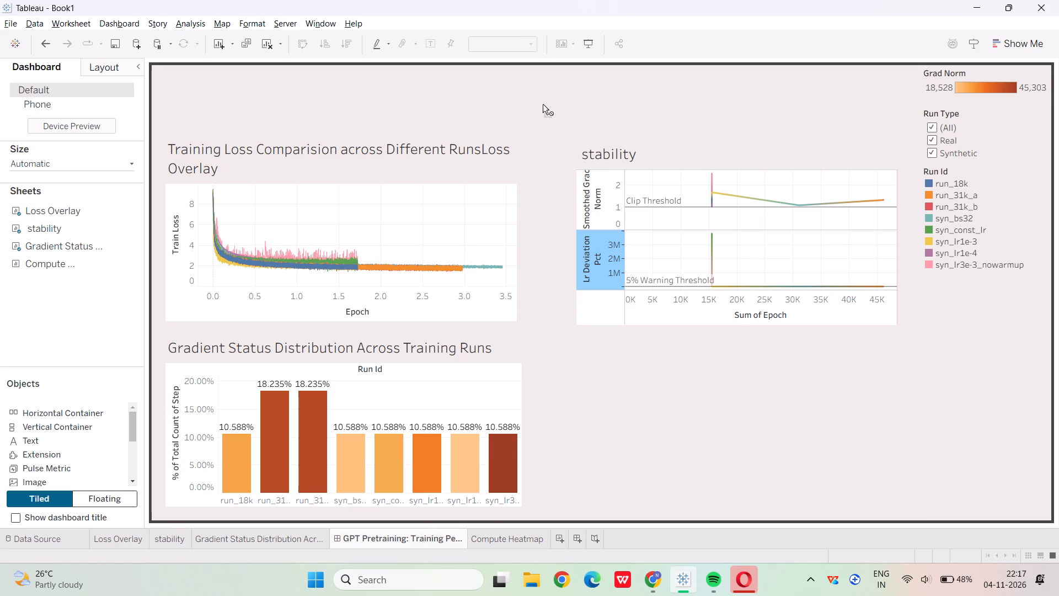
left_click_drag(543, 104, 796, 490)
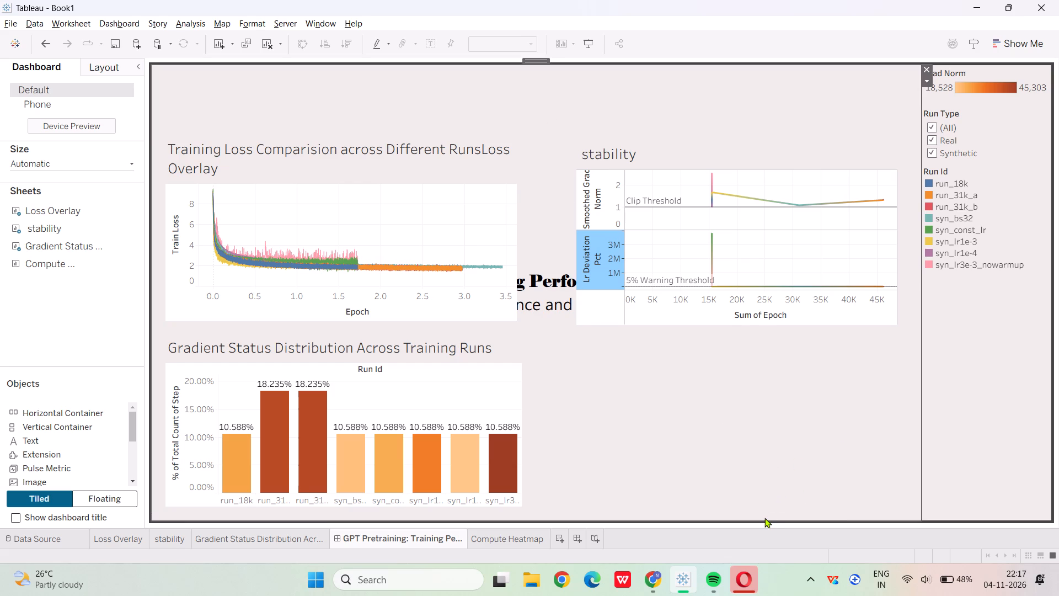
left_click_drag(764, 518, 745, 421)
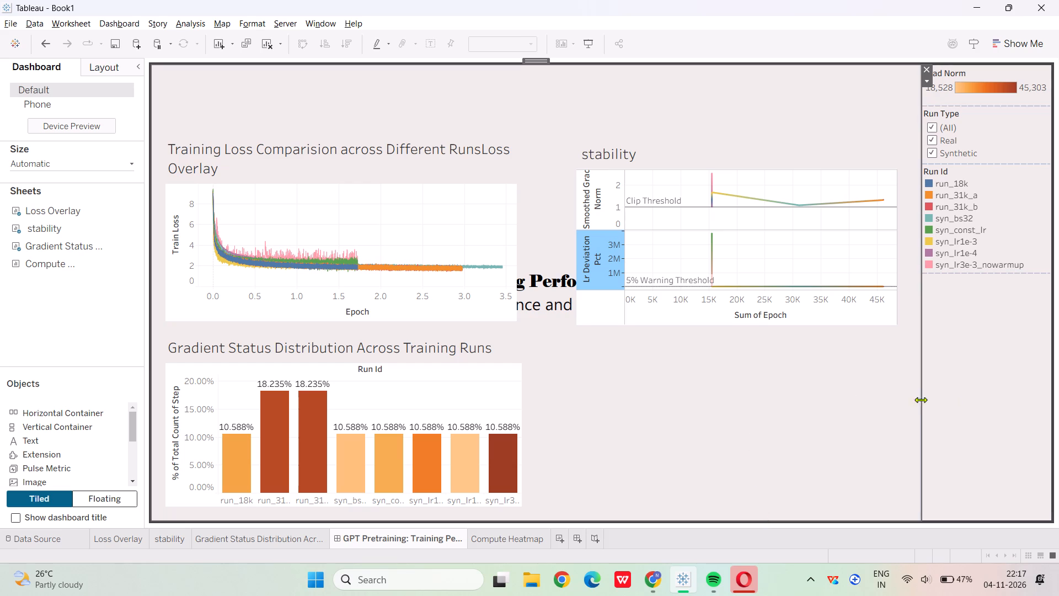
Widen the legend and filter column slightly by moving its boundary toward the stability chart.
left_click_drag(921, 396, 902, 394)
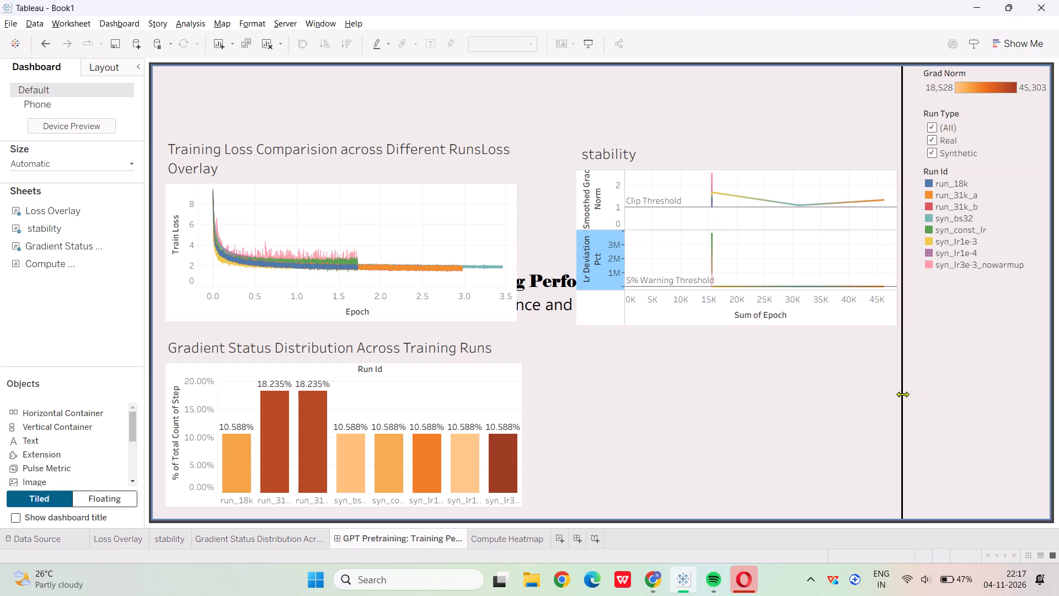
left_click_drag(902, 394, 912, 390)
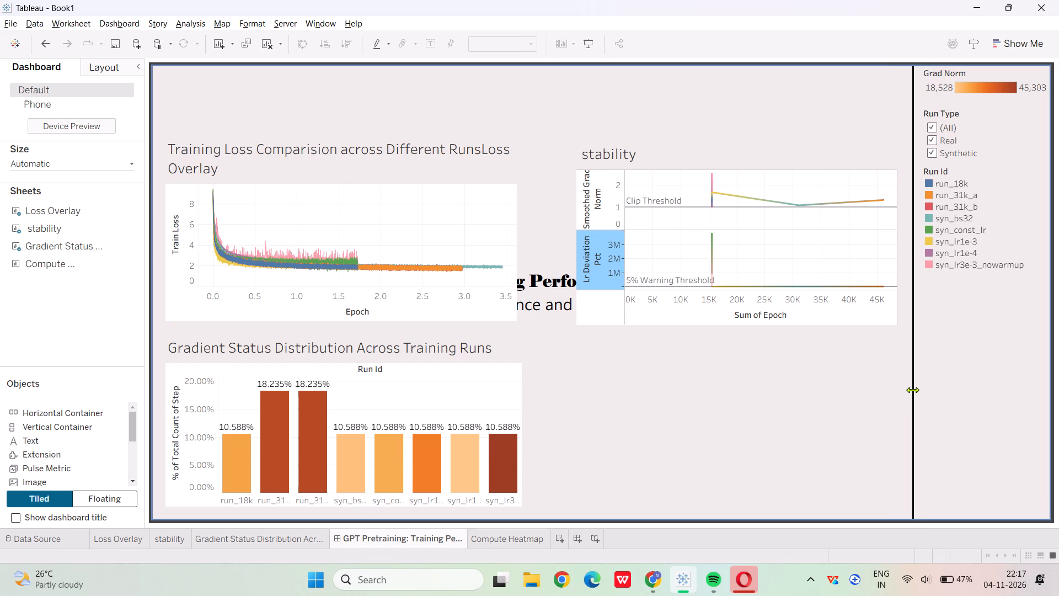
left_click_drag(912, 390, 910, 392)
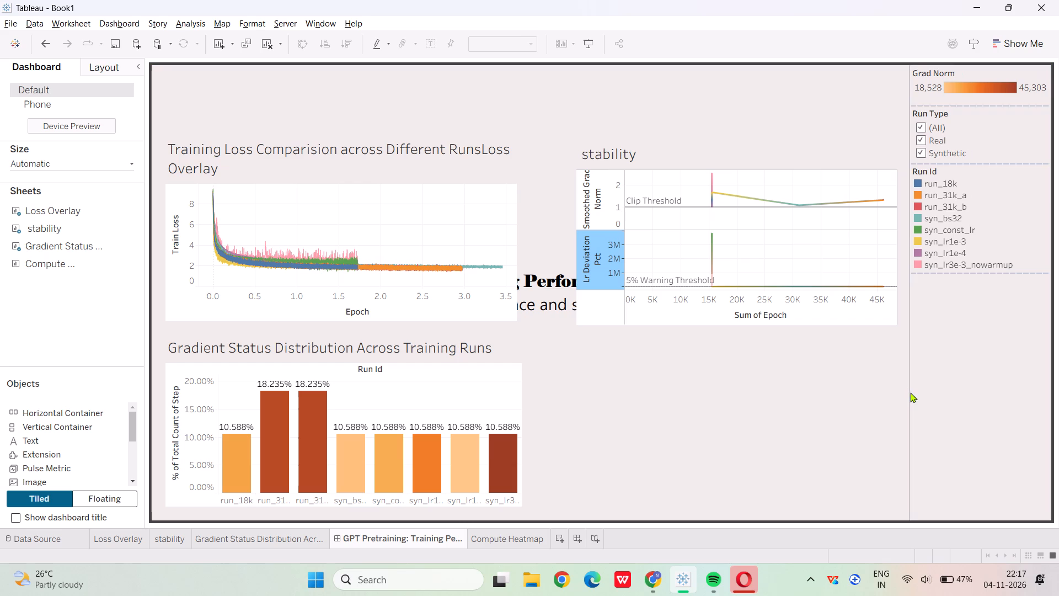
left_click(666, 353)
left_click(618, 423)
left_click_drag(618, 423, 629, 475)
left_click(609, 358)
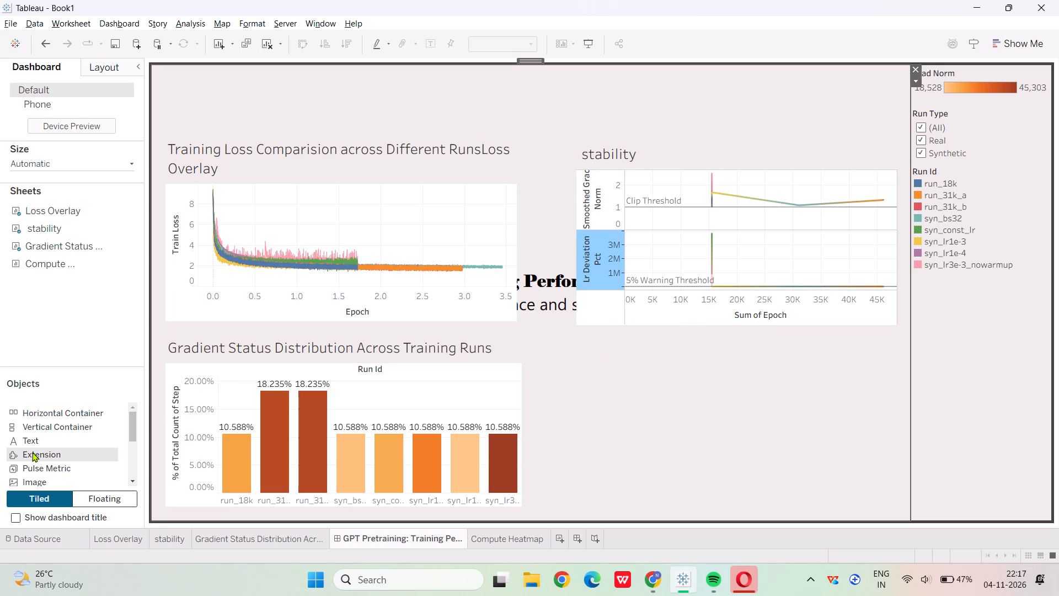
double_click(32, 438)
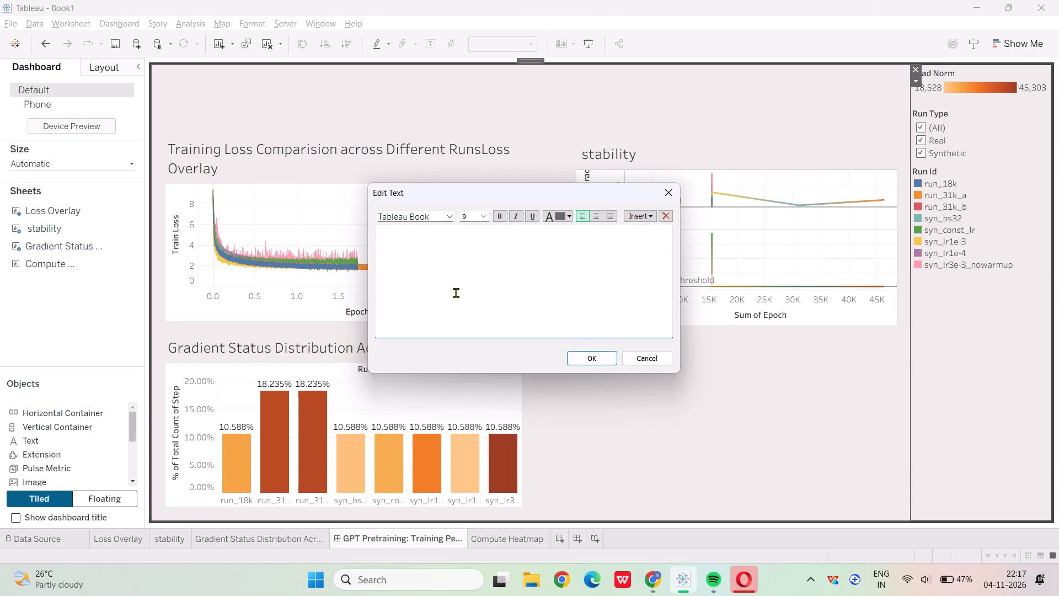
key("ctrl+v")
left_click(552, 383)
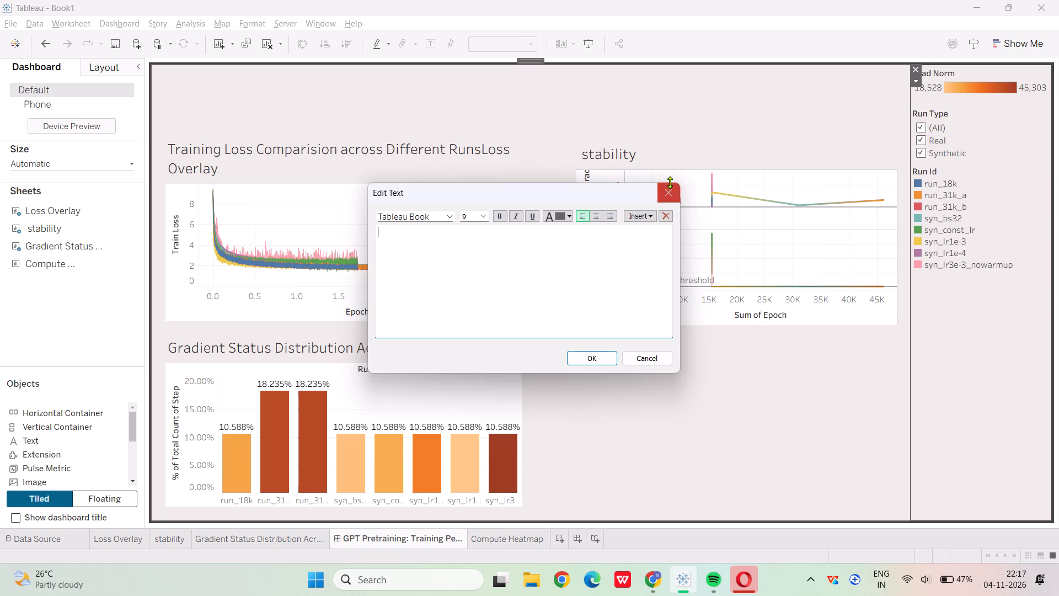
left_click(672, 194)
Reopen the dashboard title's text editor to check its content, and close it without changes.
double_click(590, 361)
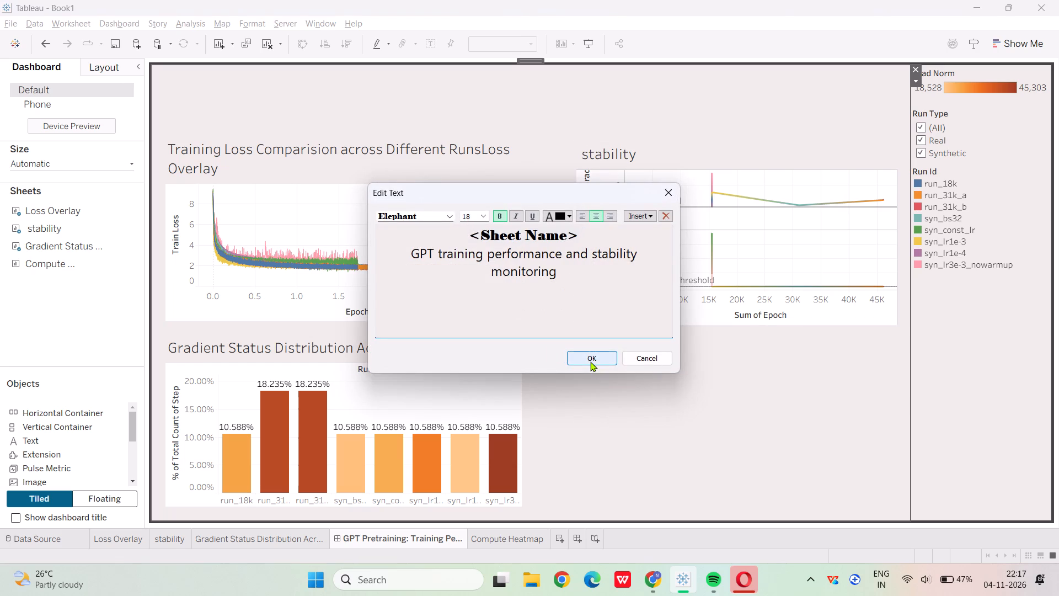
left_click_drag(595, 401, 601, 366)
left_click(601, 366)
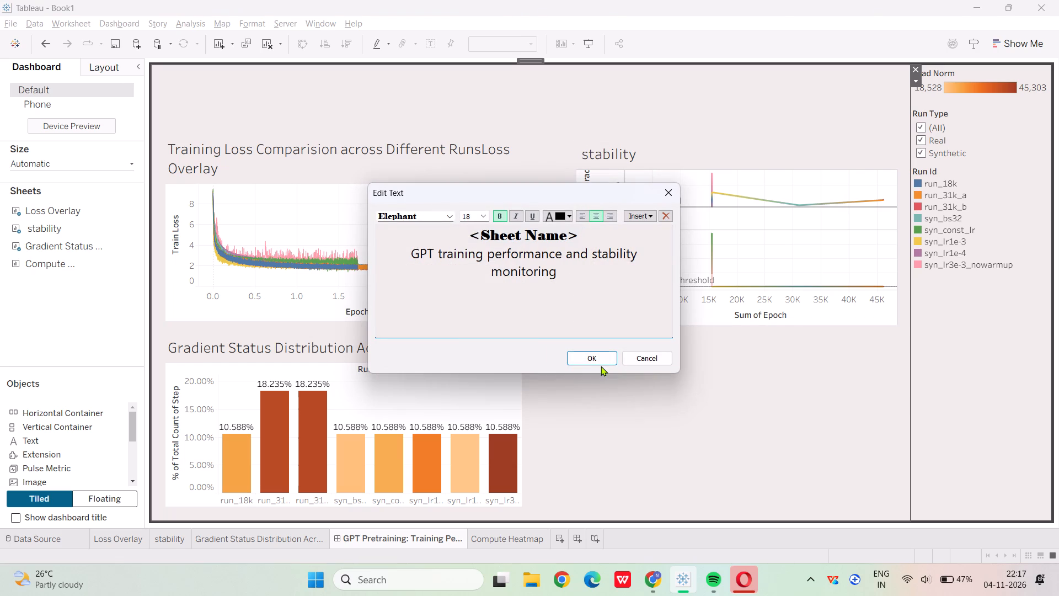
left_click(597, 358)
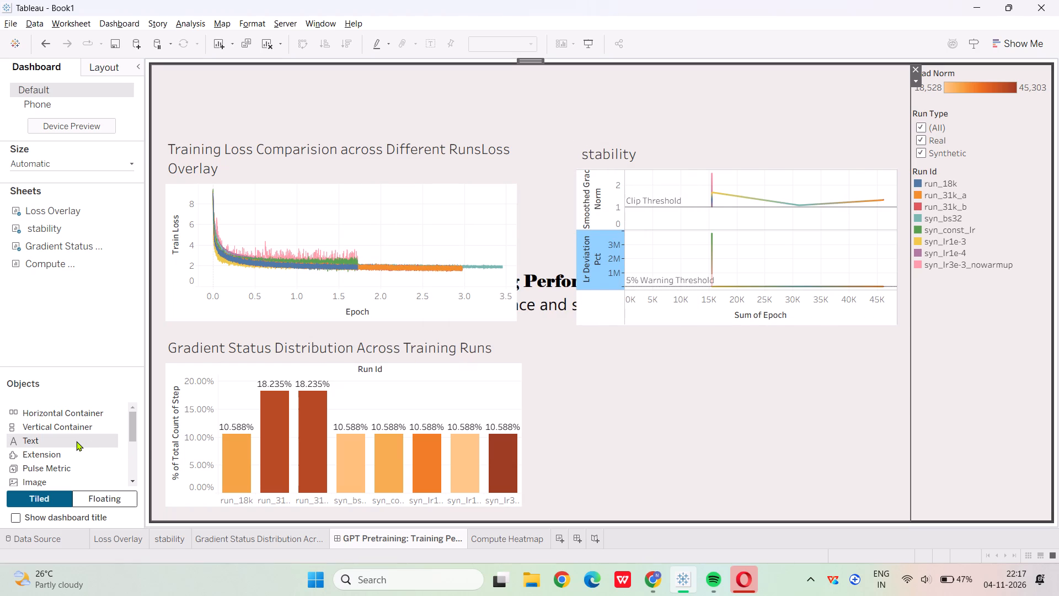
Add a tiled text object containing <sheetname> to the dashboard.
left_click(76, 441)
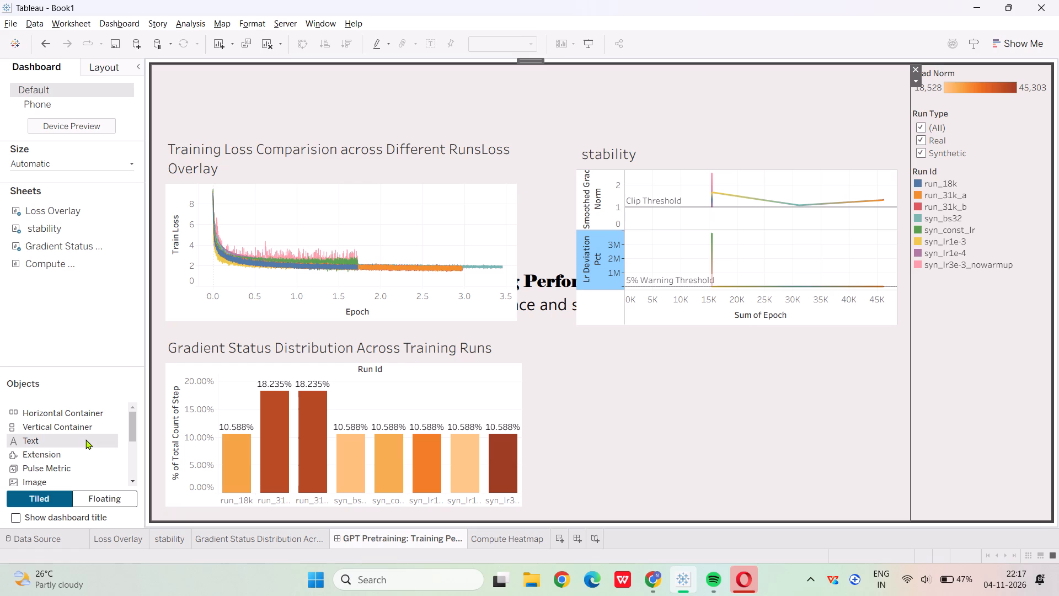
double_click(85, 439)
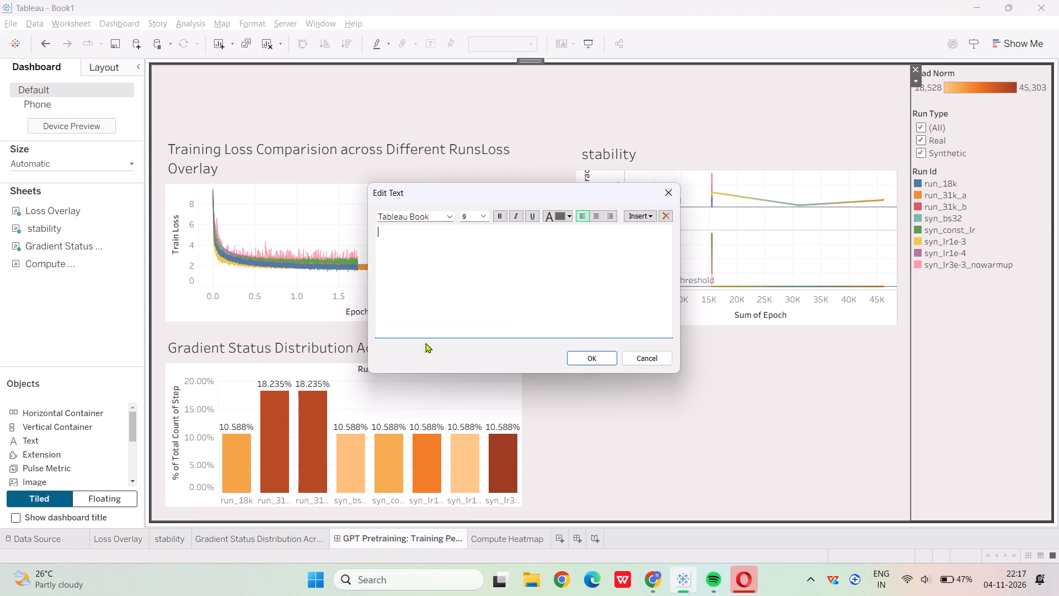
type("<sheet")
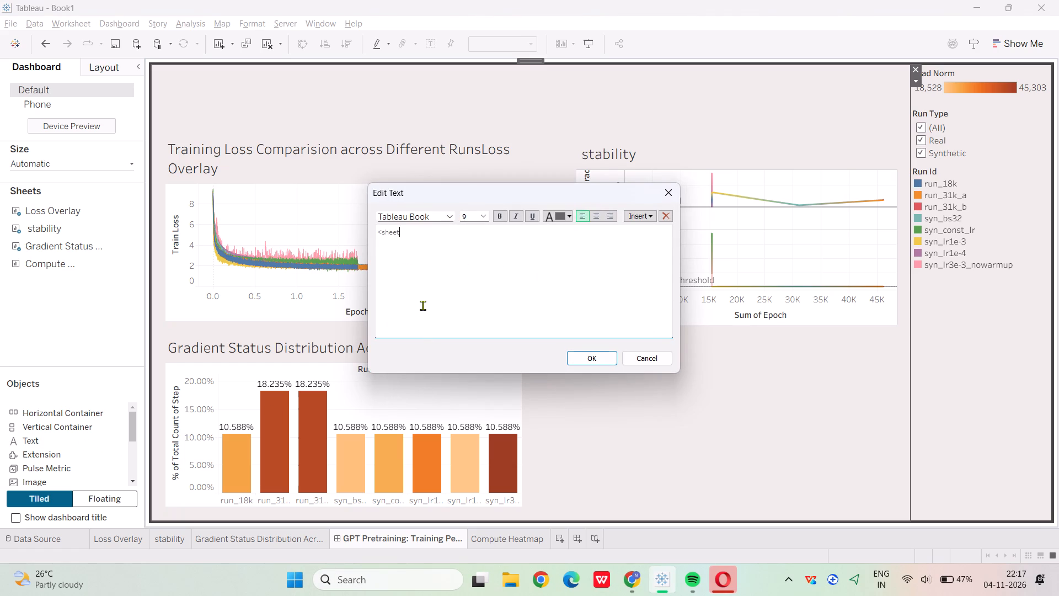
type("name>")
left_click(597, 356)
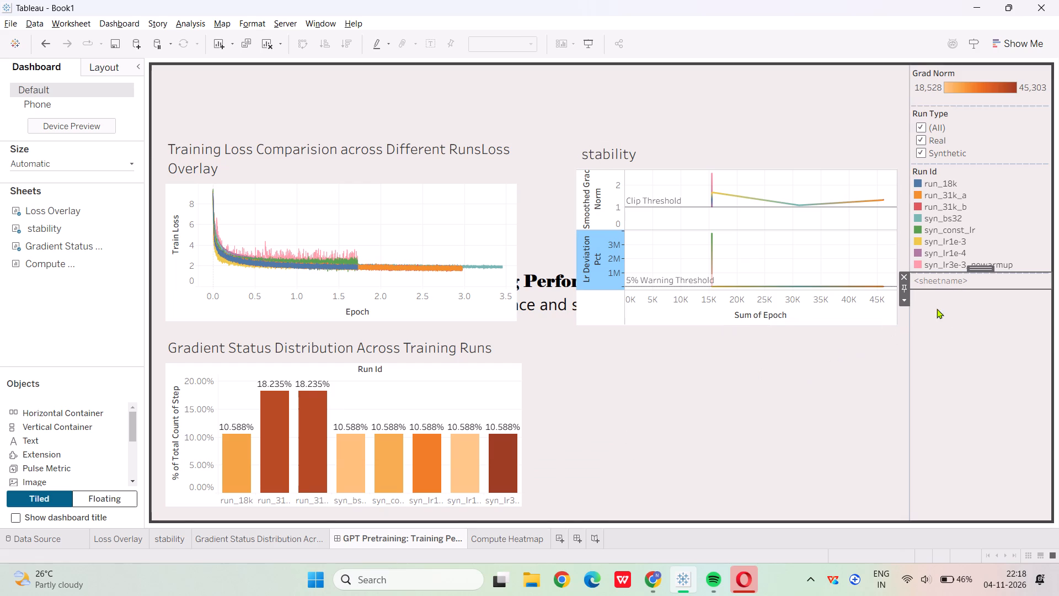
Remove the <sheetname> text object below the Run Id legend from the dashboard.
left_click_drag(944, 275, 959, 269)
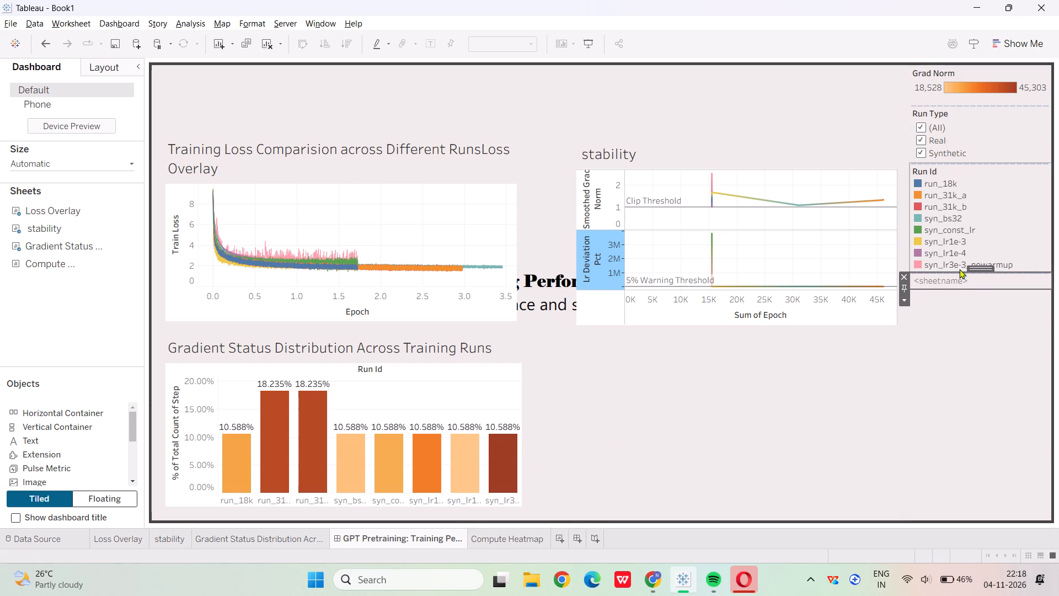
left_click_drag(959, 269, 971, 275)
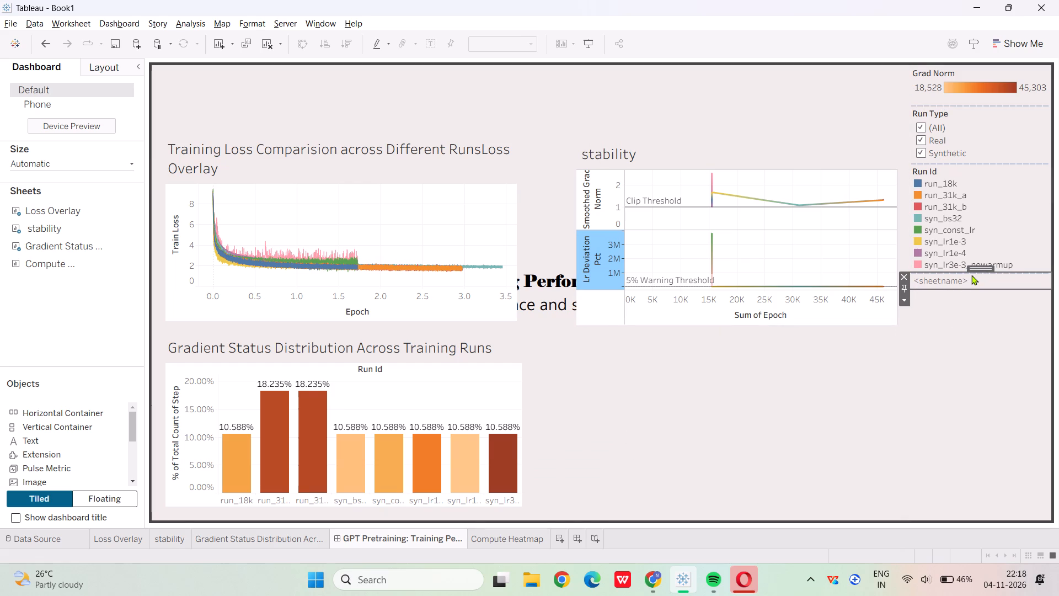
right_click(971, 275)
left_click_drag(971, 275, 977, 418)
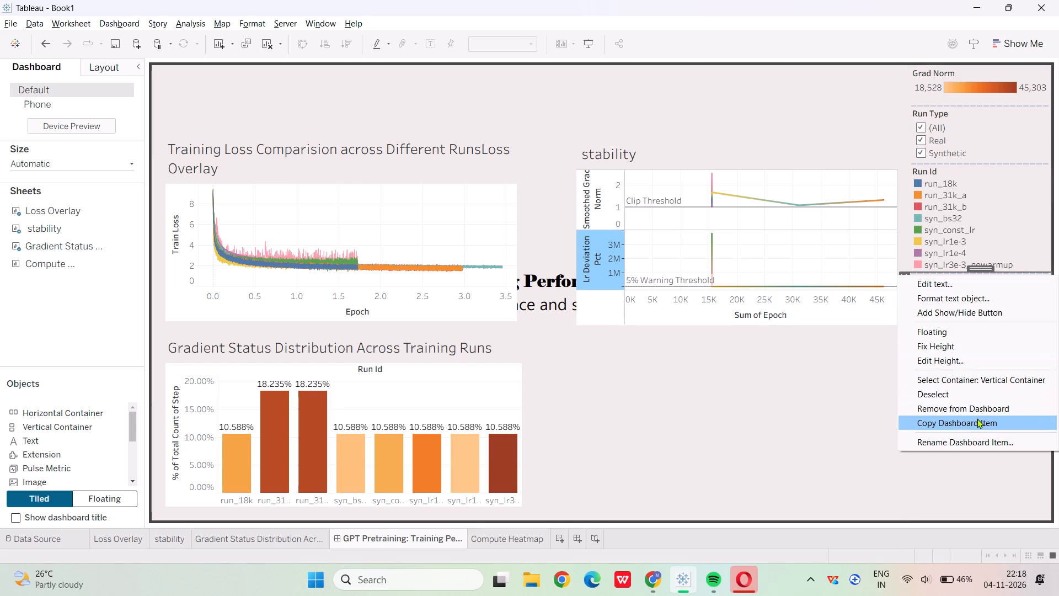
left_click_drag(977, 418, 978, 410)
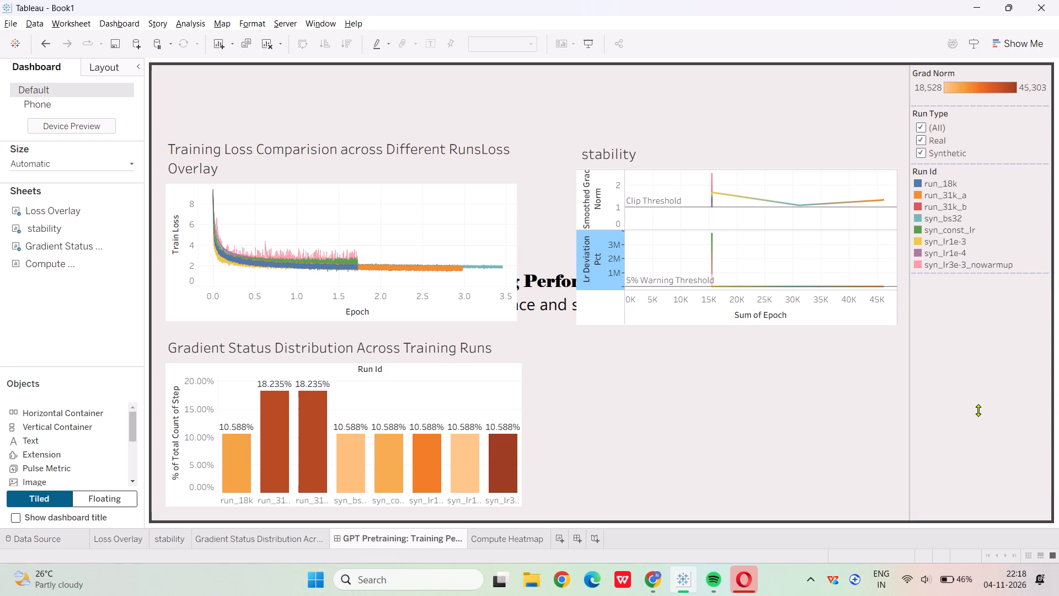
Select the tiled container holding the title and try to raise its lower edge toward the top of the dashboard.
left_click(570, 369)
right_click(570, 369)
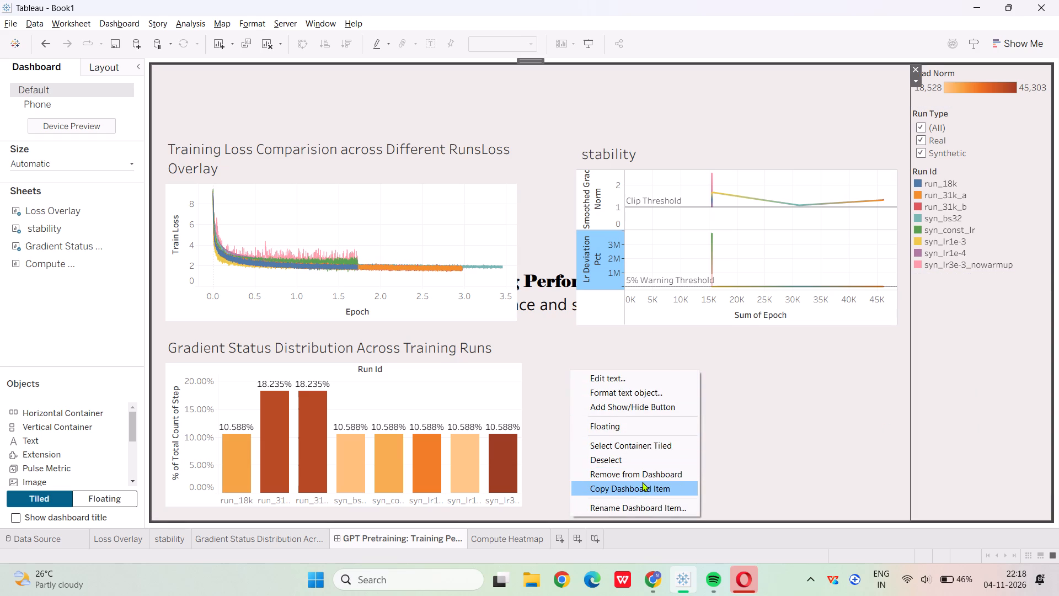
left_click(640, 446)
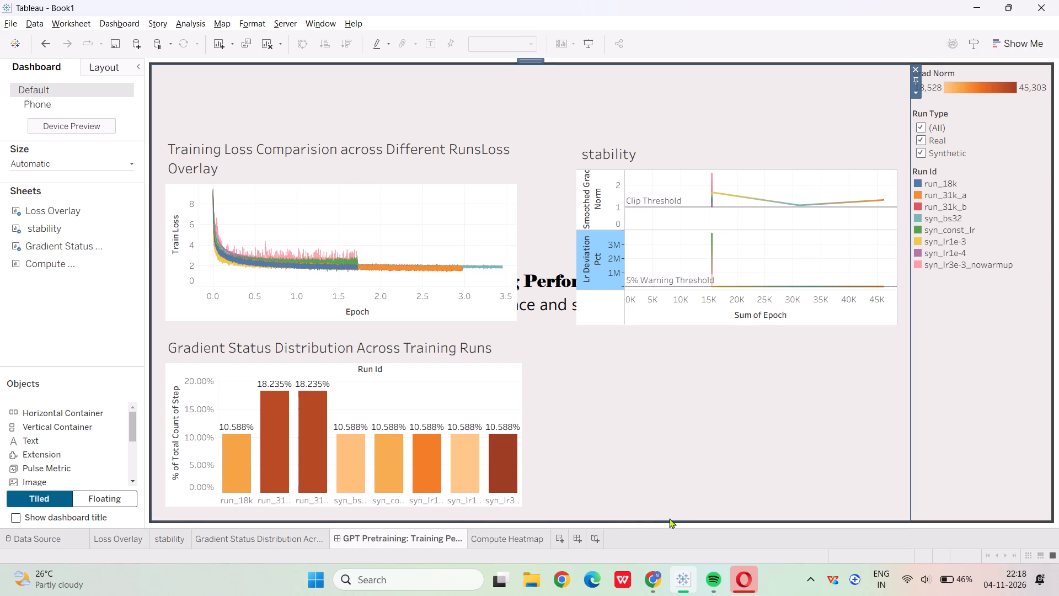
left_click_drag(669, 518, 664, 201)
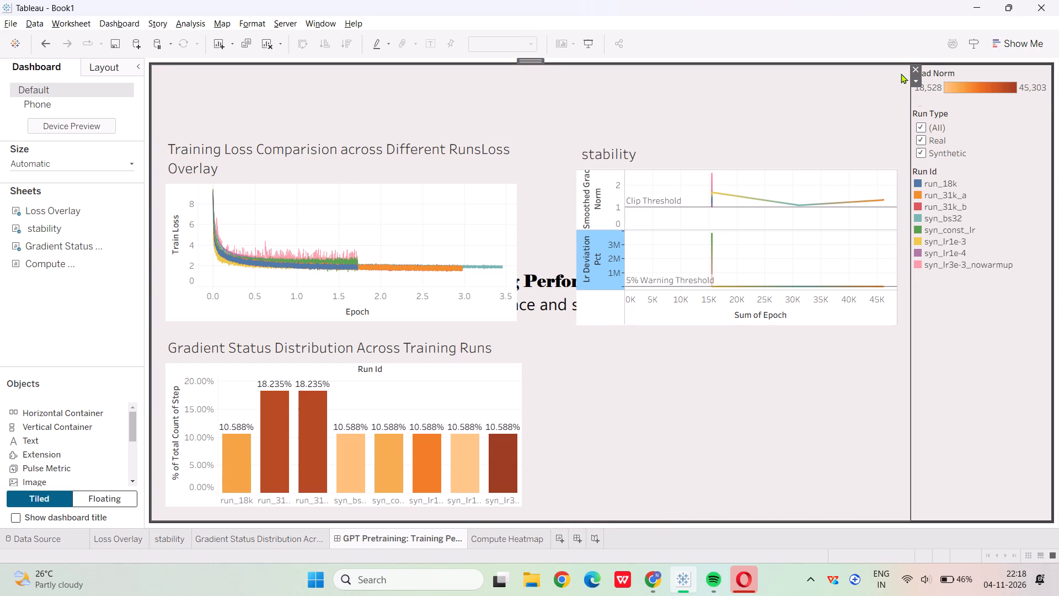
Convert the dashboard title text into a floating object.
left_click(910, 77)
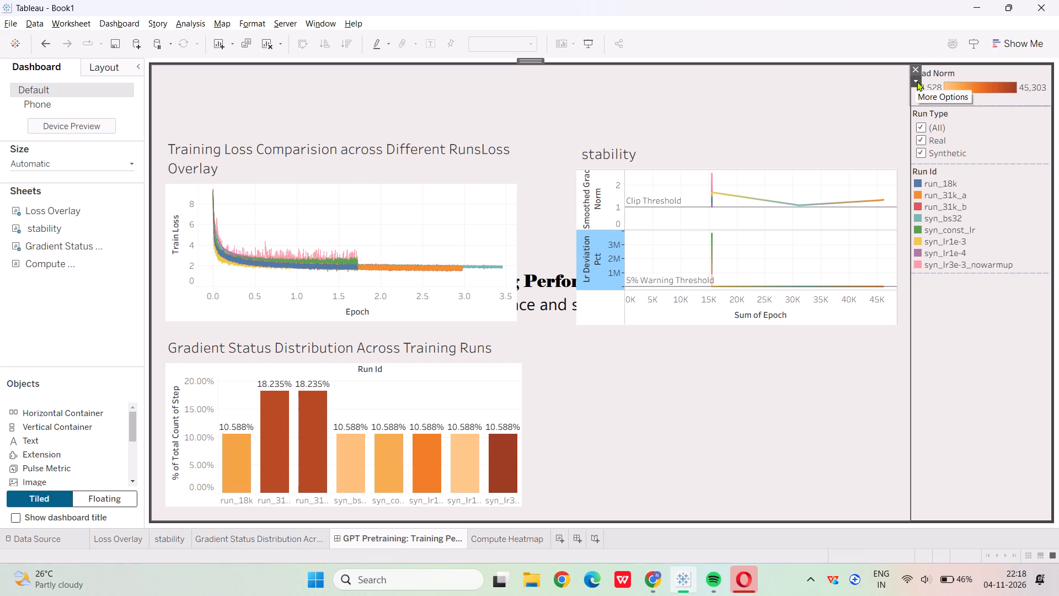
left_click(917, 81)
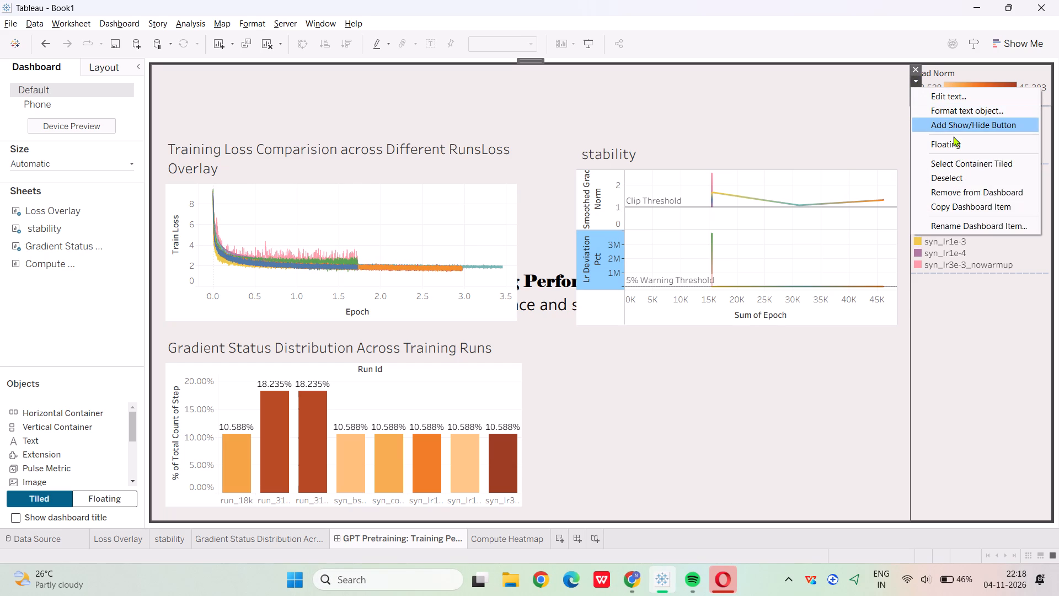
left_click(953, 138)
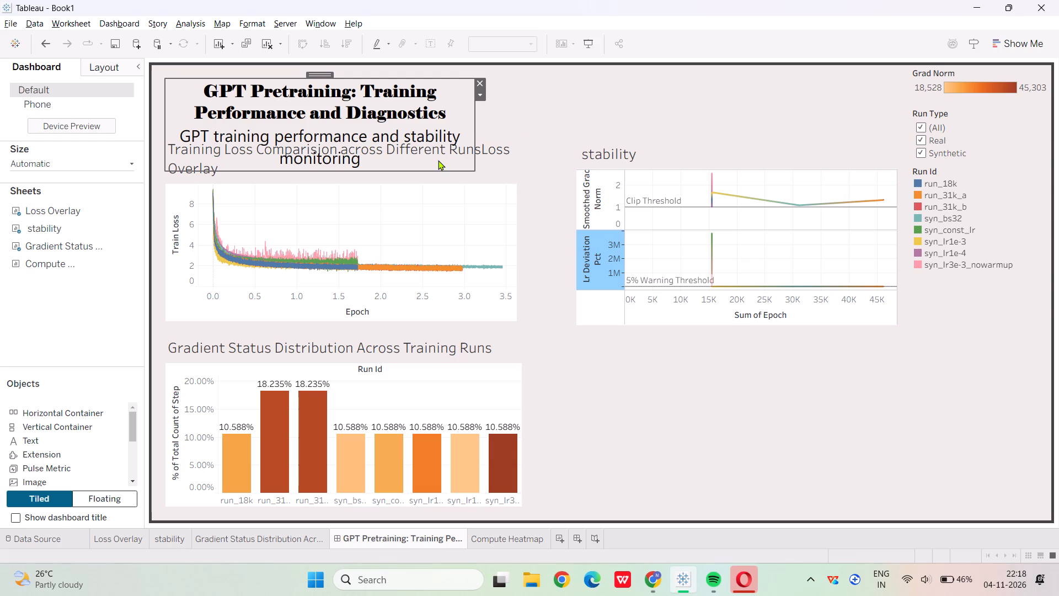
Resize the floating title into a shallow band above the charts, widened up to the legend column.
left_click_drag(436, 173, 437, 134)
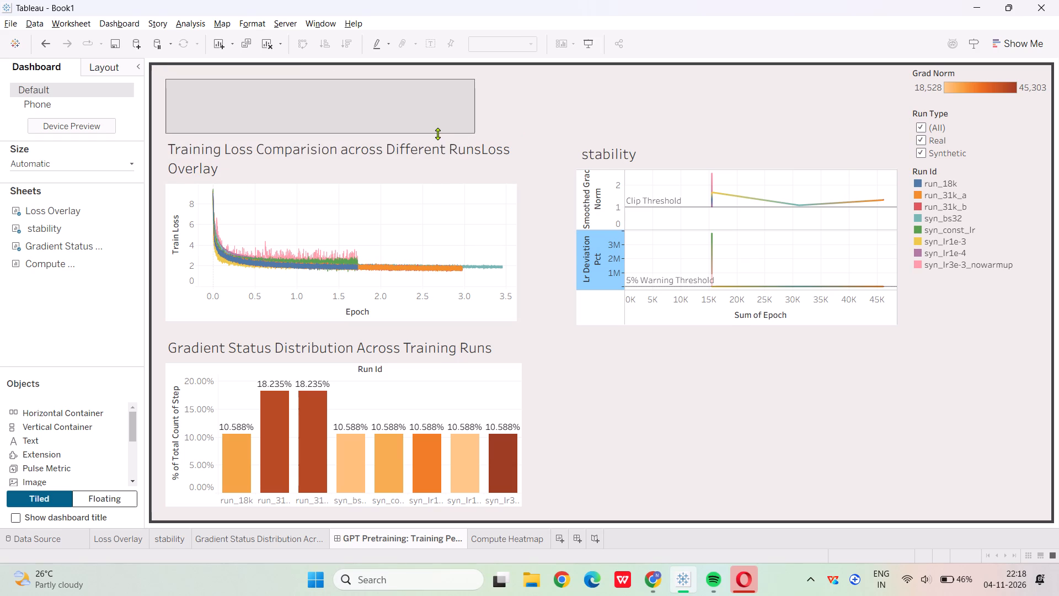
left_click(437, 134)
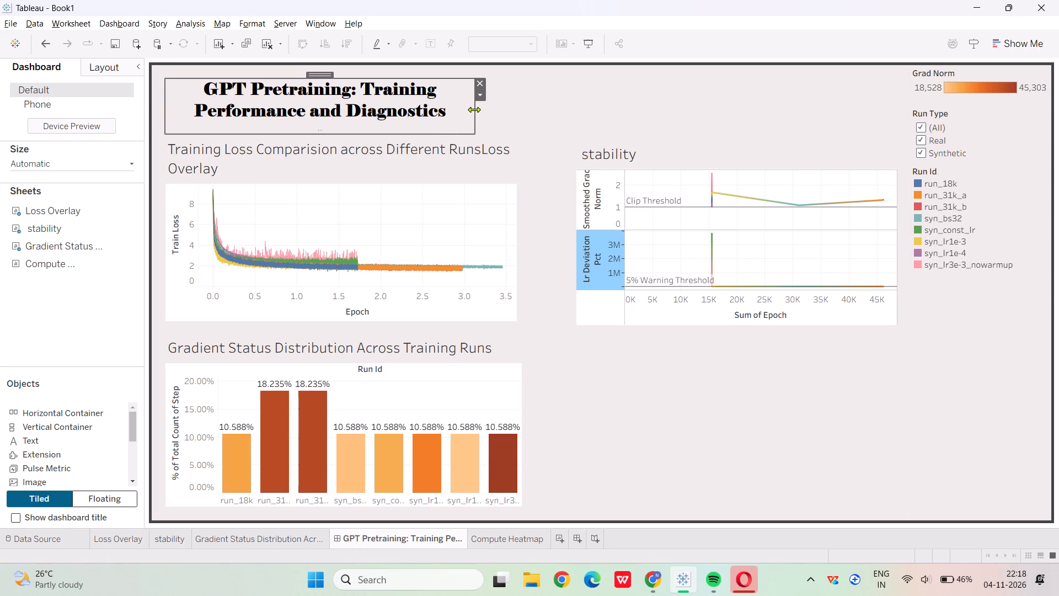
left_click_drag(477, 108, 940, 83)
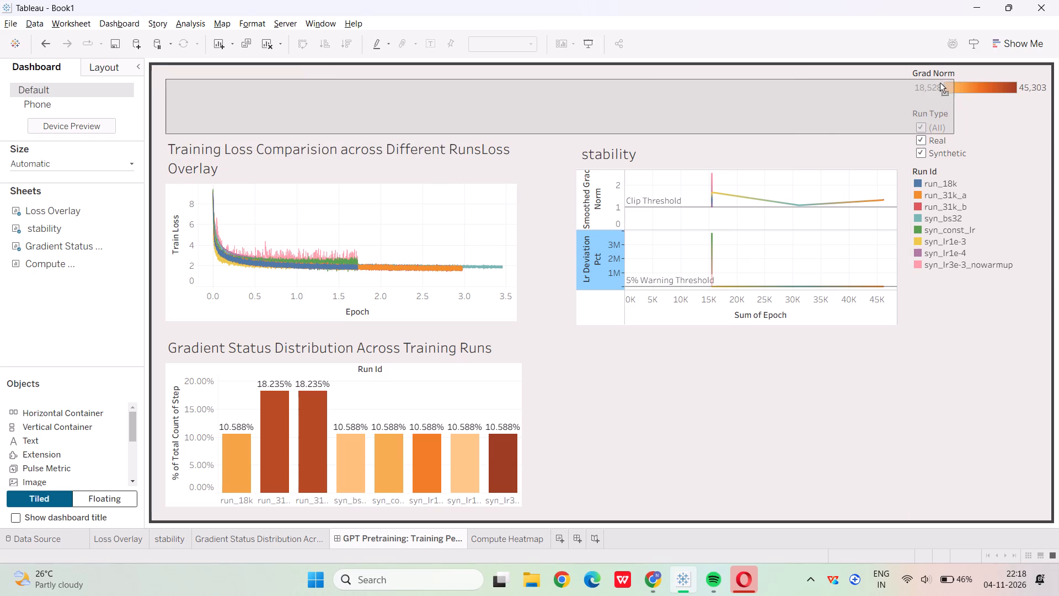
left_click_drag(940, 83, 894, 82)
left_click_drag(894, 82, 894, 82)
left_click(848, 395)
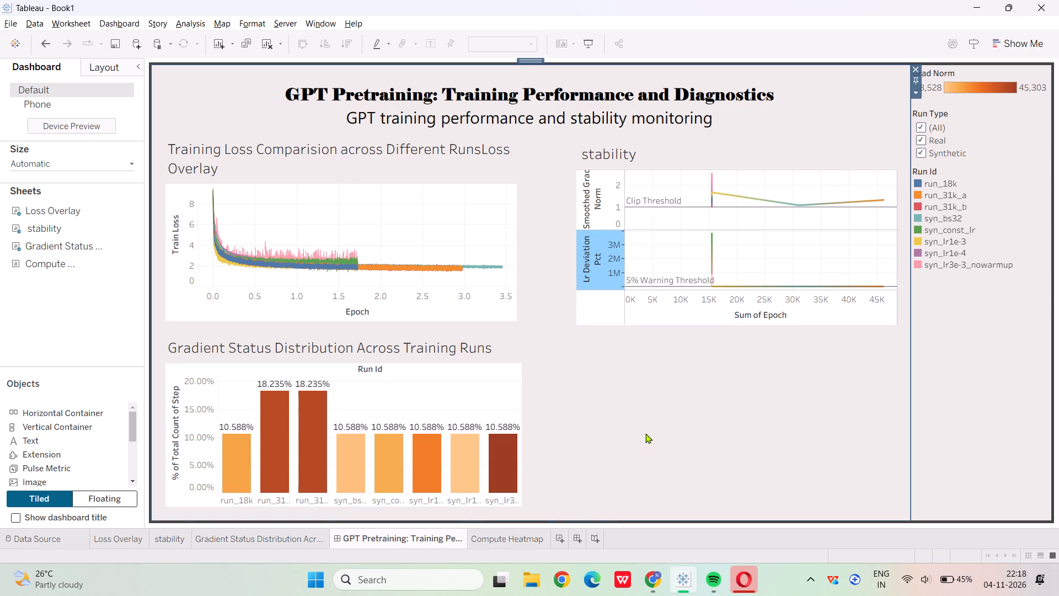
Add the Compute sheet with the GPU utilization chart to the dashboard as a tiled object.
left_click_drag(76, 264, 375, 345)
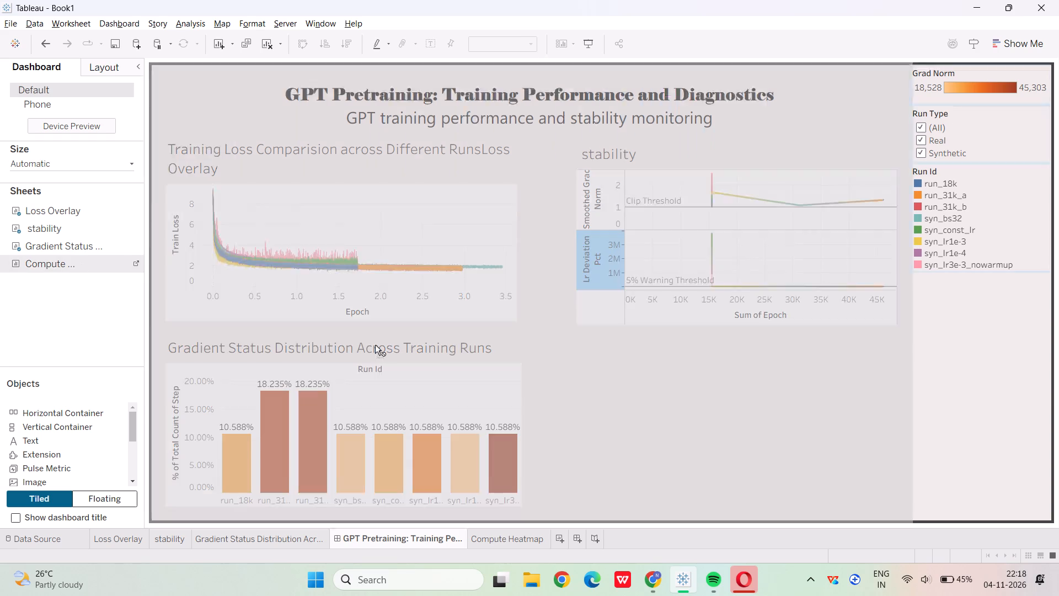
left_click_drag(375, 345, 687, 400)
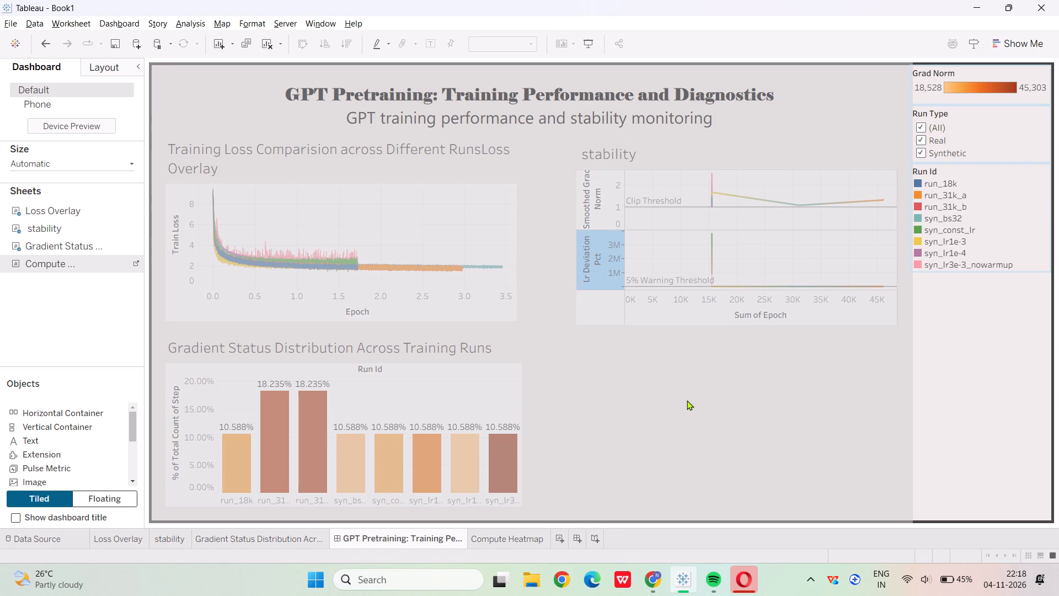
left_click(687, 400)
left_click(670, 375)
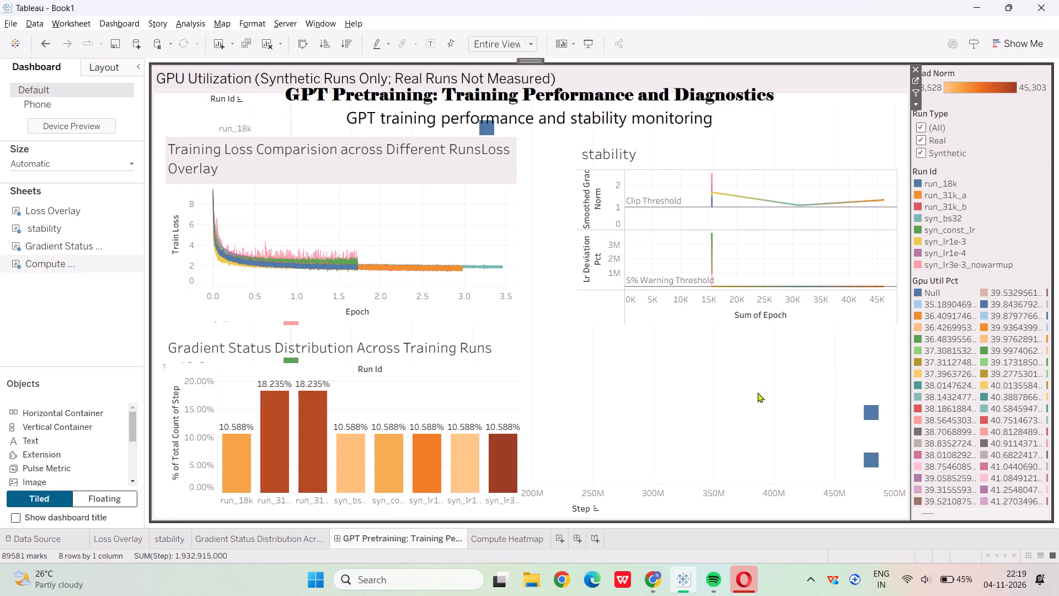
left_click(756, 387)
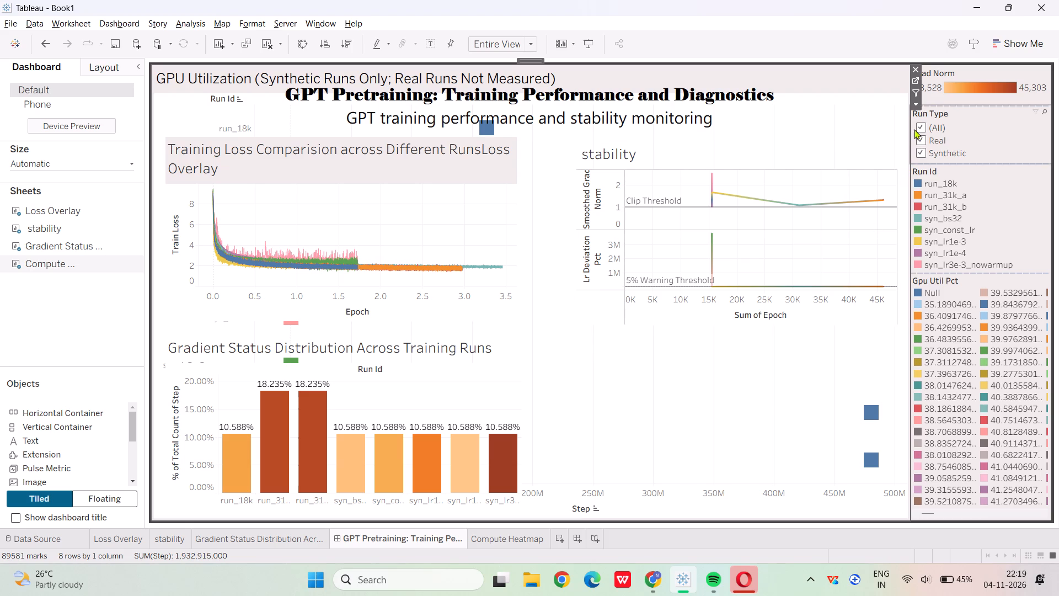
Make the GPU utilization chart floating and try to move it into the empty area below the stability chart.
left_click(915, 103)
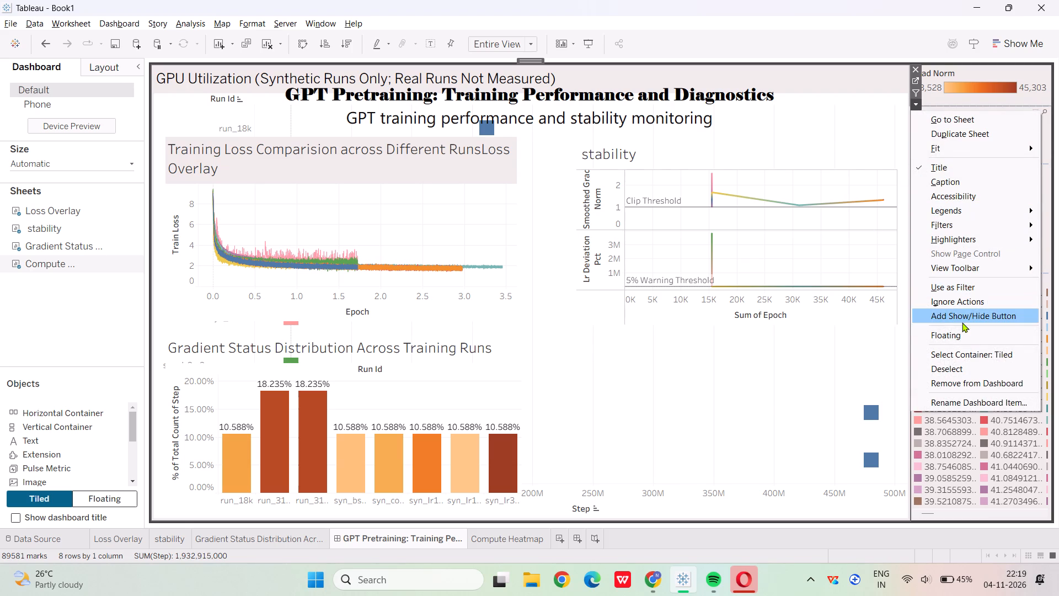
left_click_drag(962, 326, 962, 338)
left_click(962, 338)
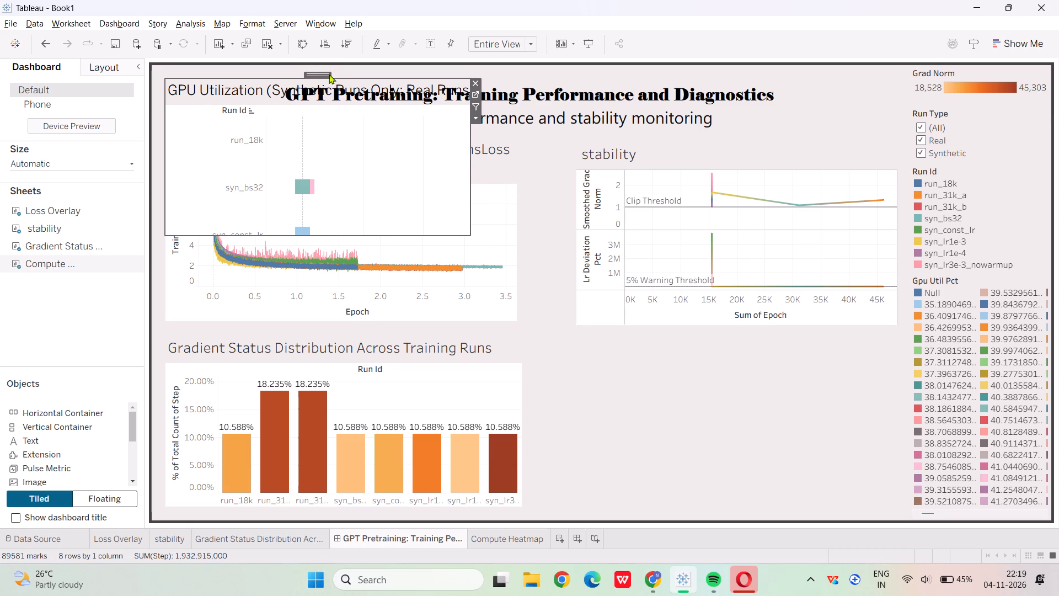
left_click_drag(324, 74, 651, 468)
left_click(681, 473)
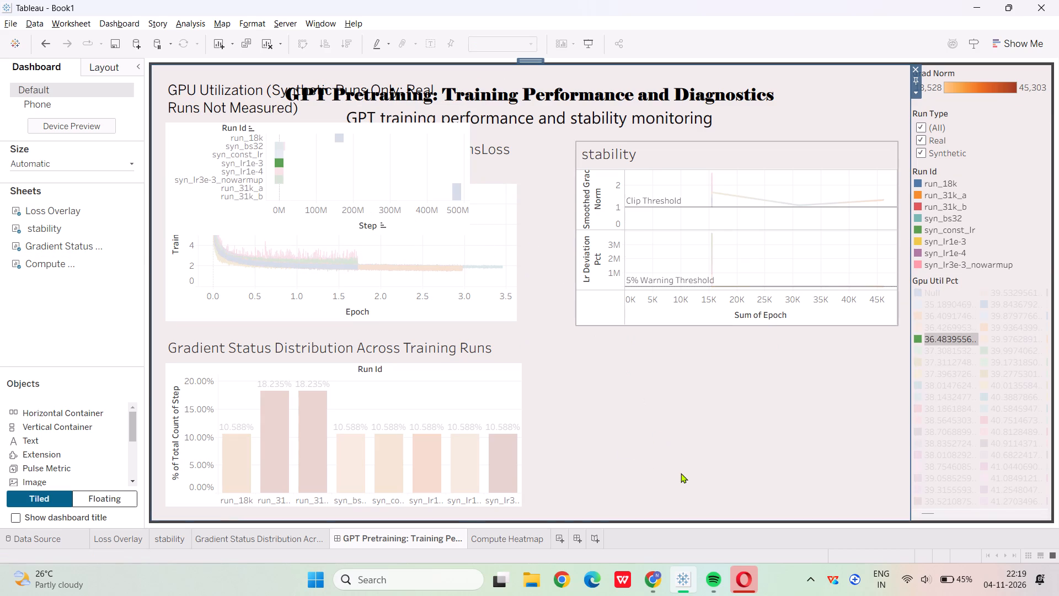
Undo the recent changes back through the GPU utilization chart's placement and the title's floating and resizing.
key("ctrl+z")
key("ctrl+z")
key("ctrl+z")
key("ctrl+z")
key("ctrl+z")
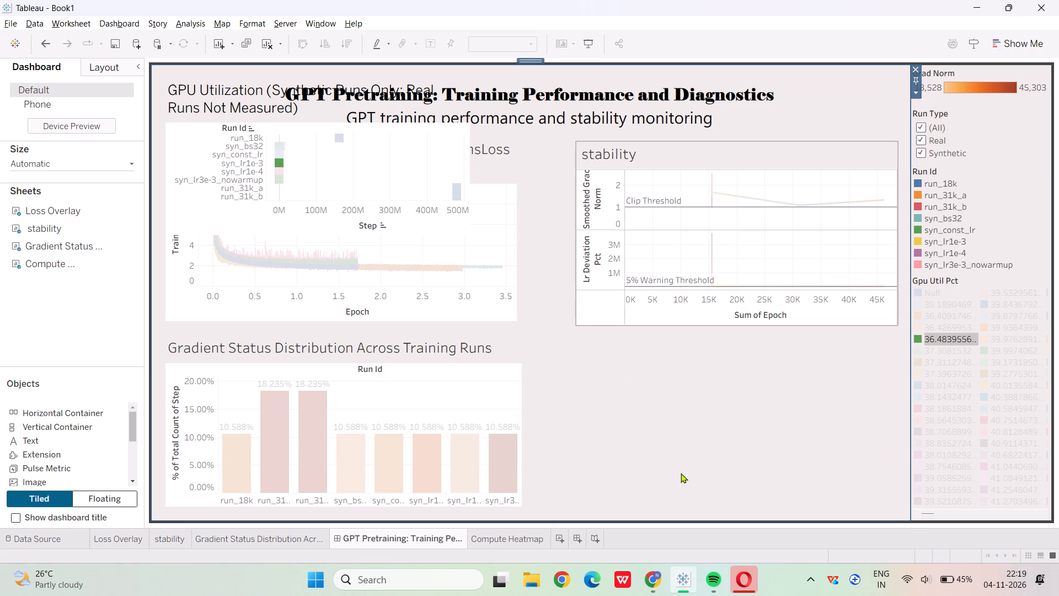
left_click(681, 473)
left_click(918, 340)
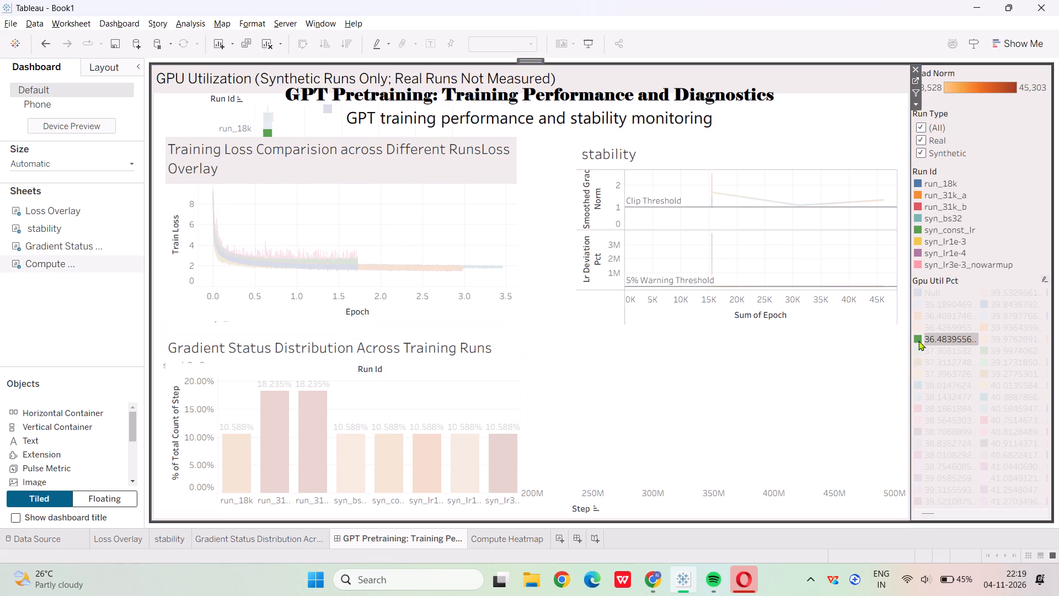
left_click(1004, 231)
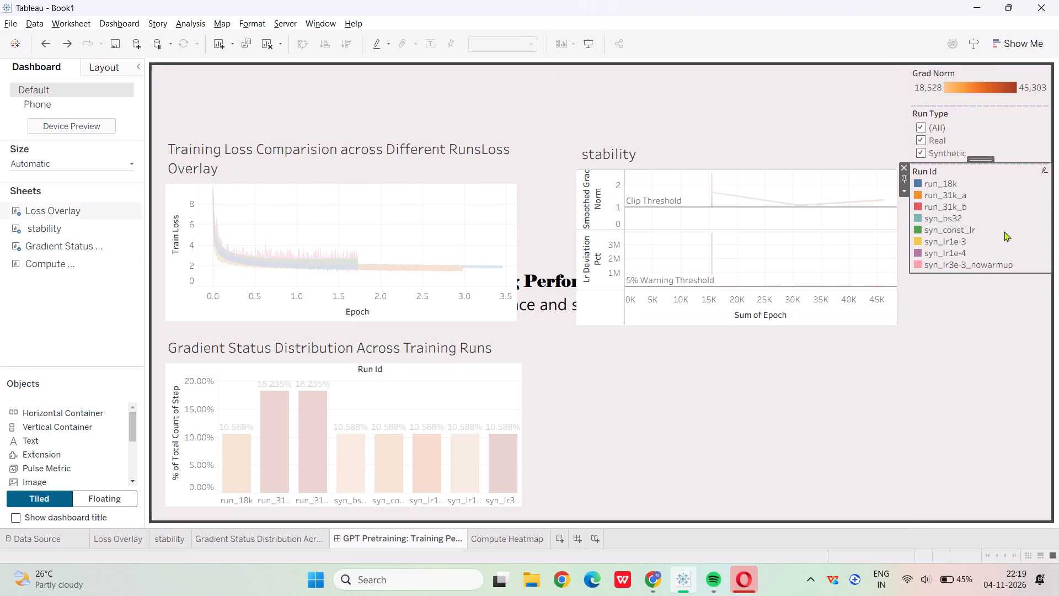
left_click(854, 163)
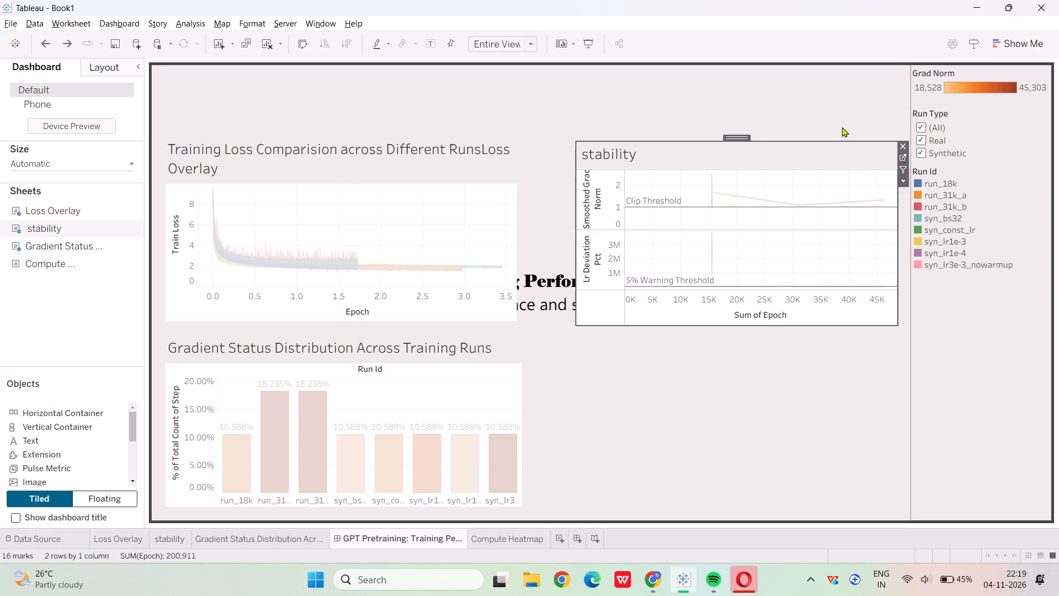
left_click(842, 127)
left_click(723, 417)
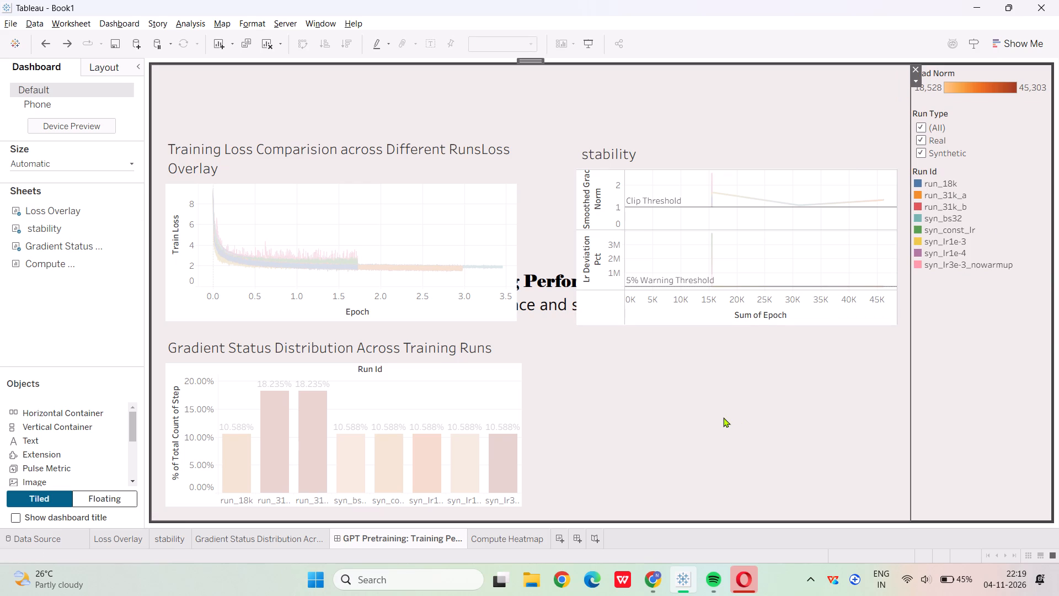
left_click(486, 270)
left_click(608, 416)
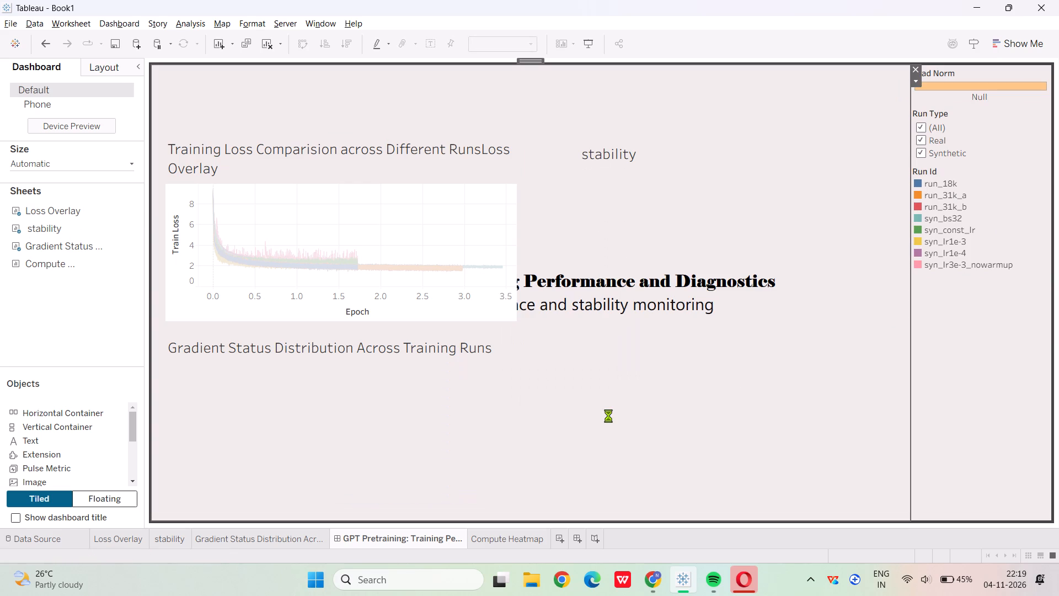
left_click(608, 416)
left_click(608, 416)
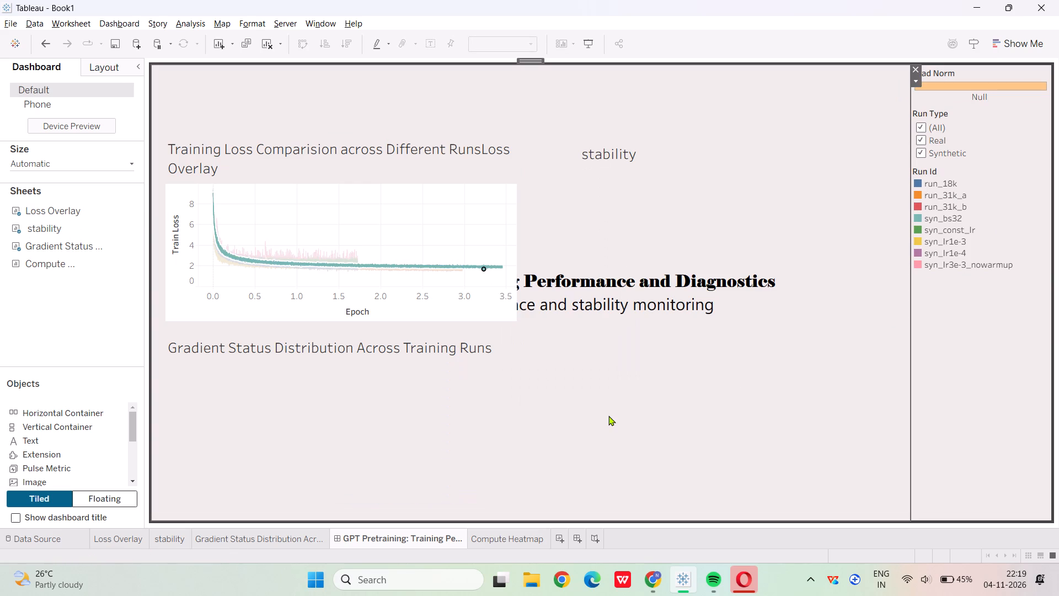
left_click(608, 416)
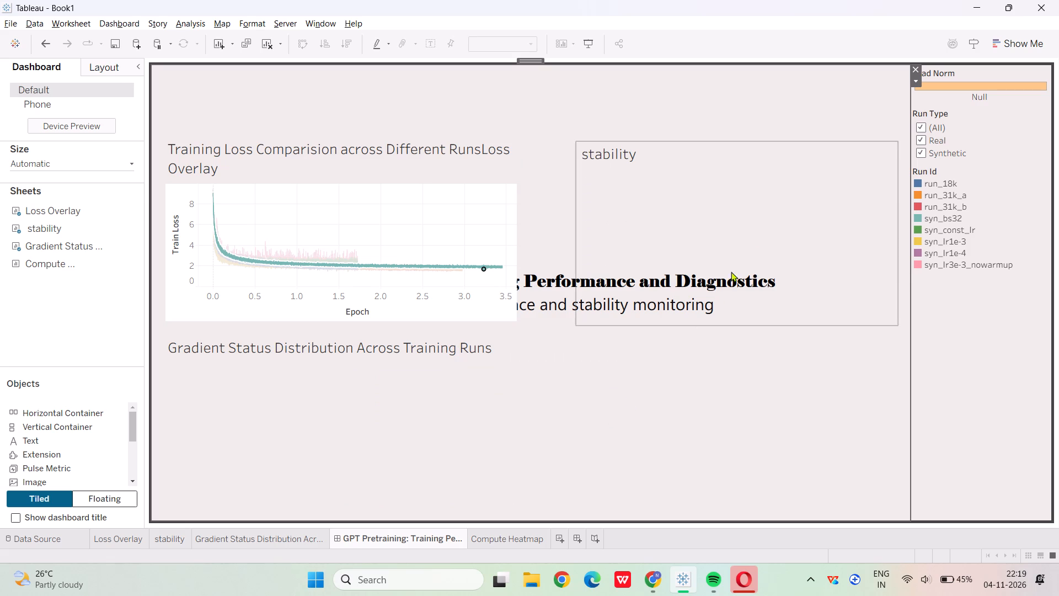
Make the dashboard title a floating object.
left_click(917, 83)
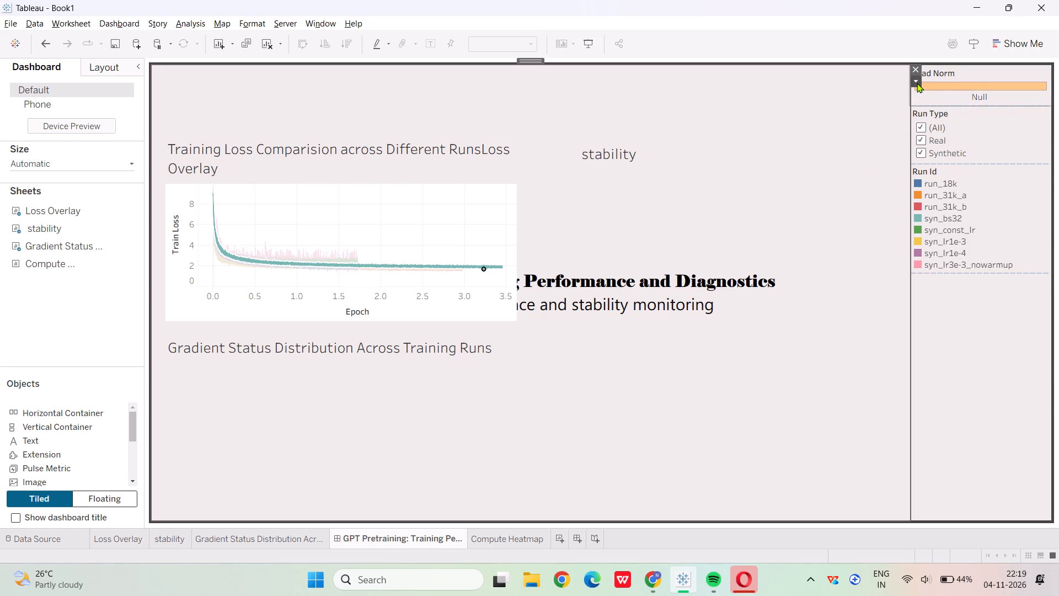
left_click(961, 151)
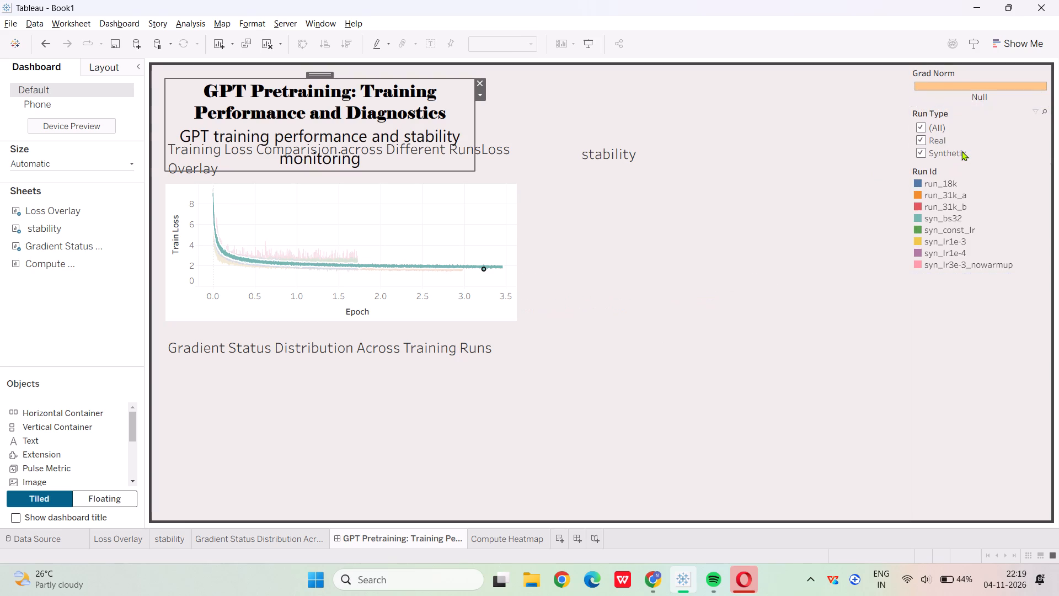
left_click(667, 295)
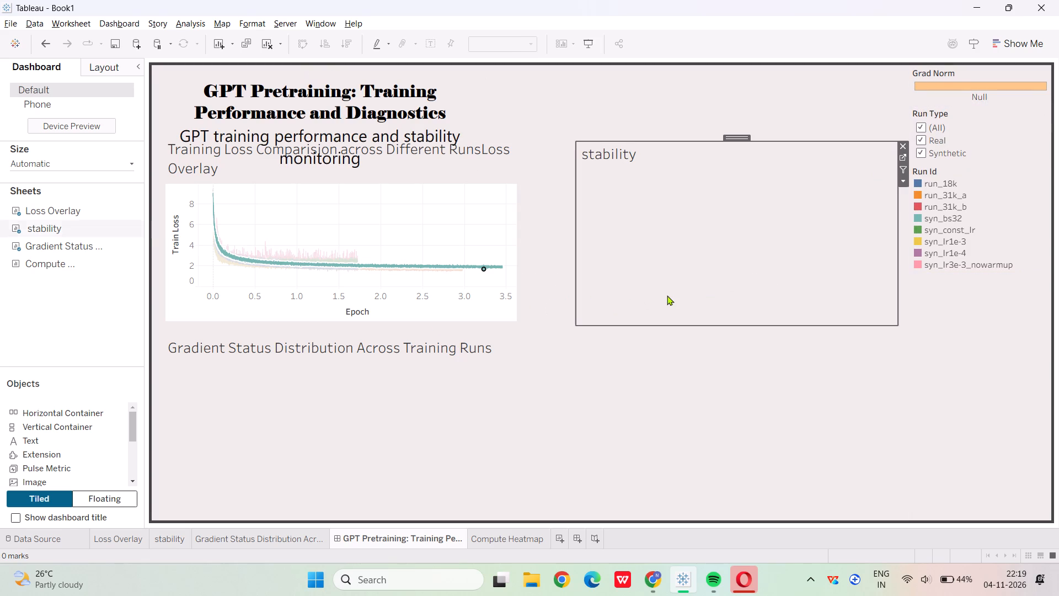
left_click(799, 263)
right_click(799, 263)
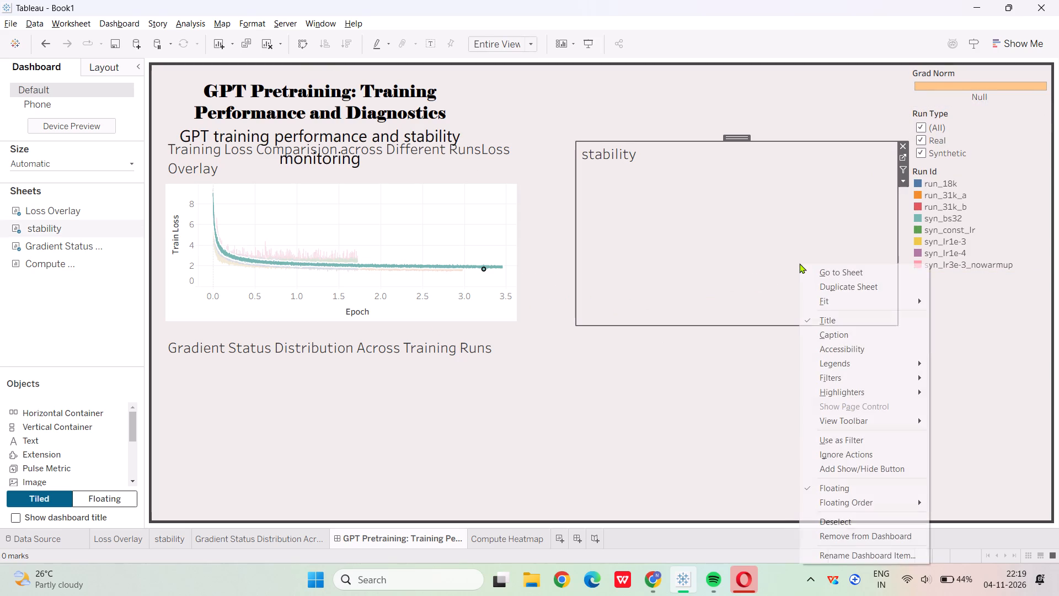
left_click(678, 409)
Undo the recent changes back through the title's floating and the Gradient Status Distribution chart's enlargement.
key("ctrl+z")
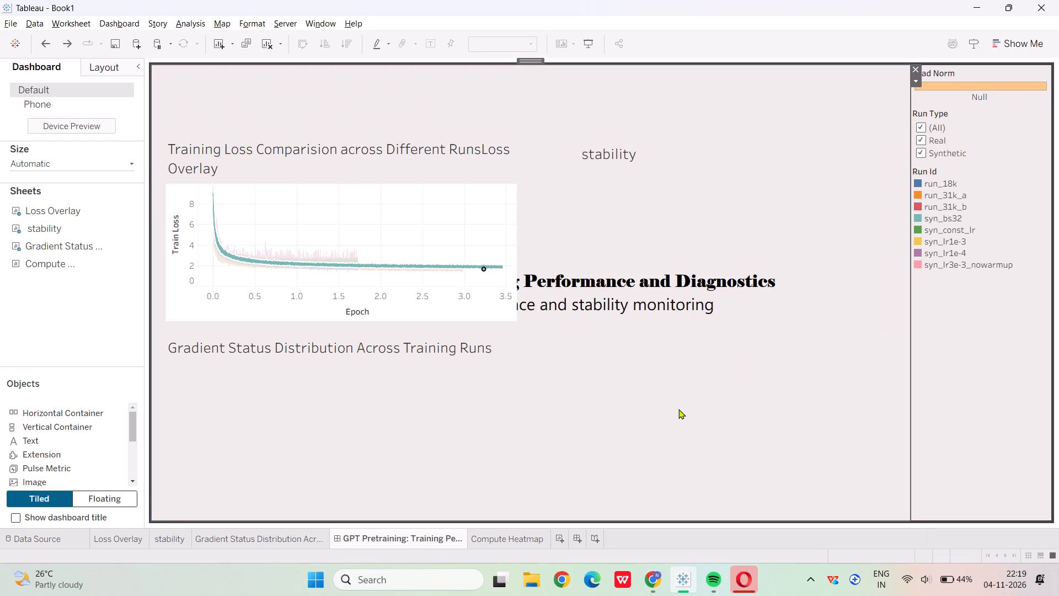
key("ctrl+z")
key("ctrl+z")
key("ctrl+z")
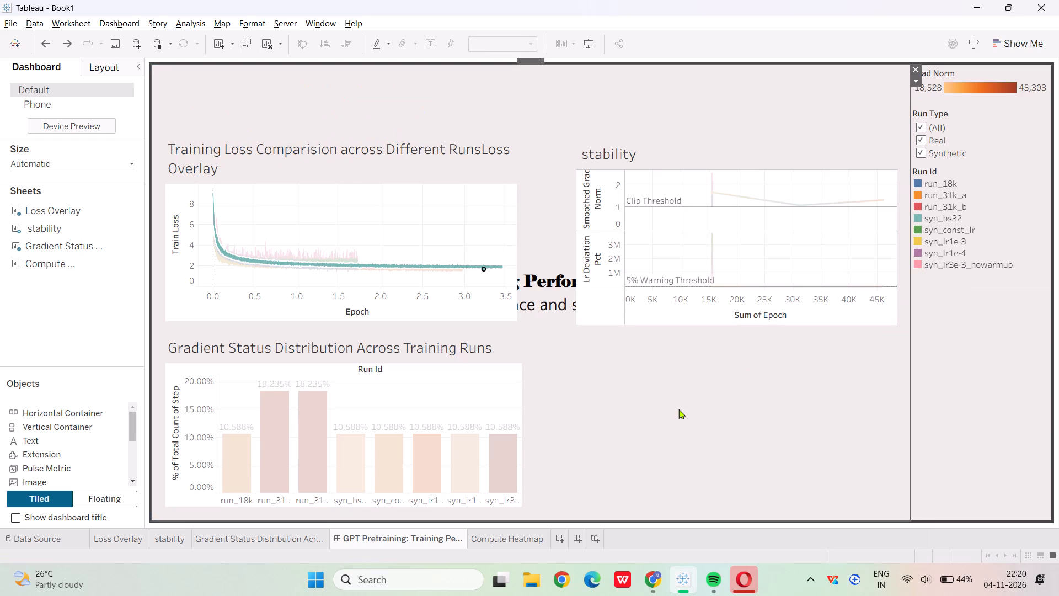
key("ctrl+z")
key("ctrl+z")
key("ctrl+z")
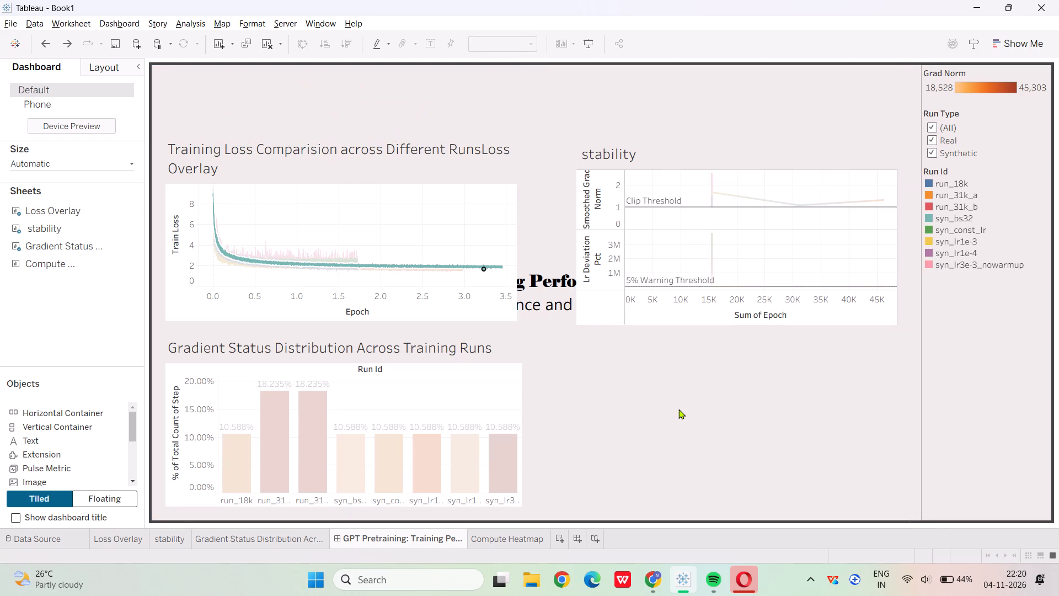
key("ctrl+z")
key("ctrl+z")
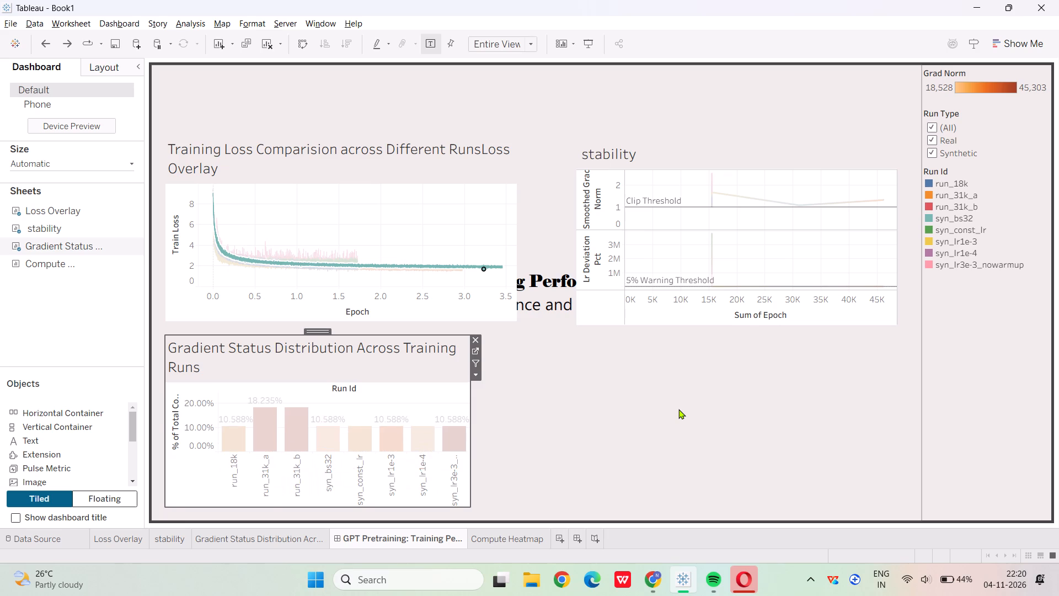
key("ctrl+z")
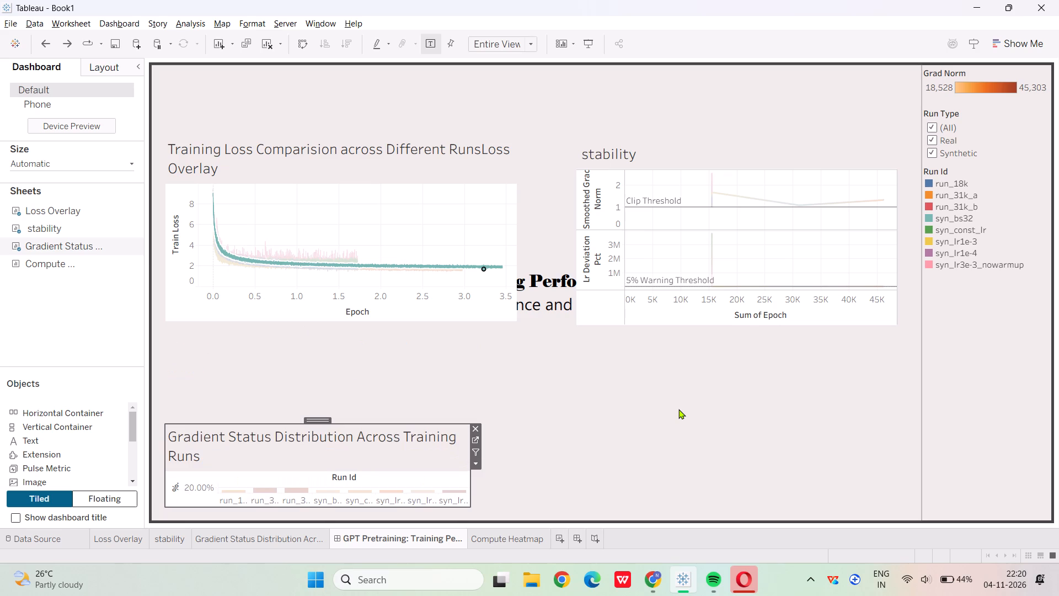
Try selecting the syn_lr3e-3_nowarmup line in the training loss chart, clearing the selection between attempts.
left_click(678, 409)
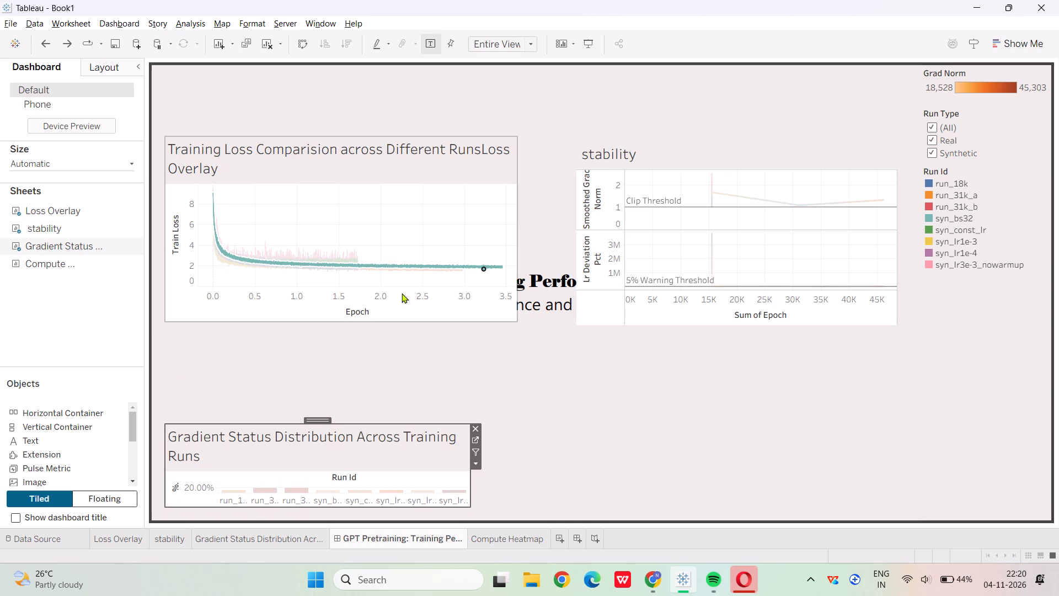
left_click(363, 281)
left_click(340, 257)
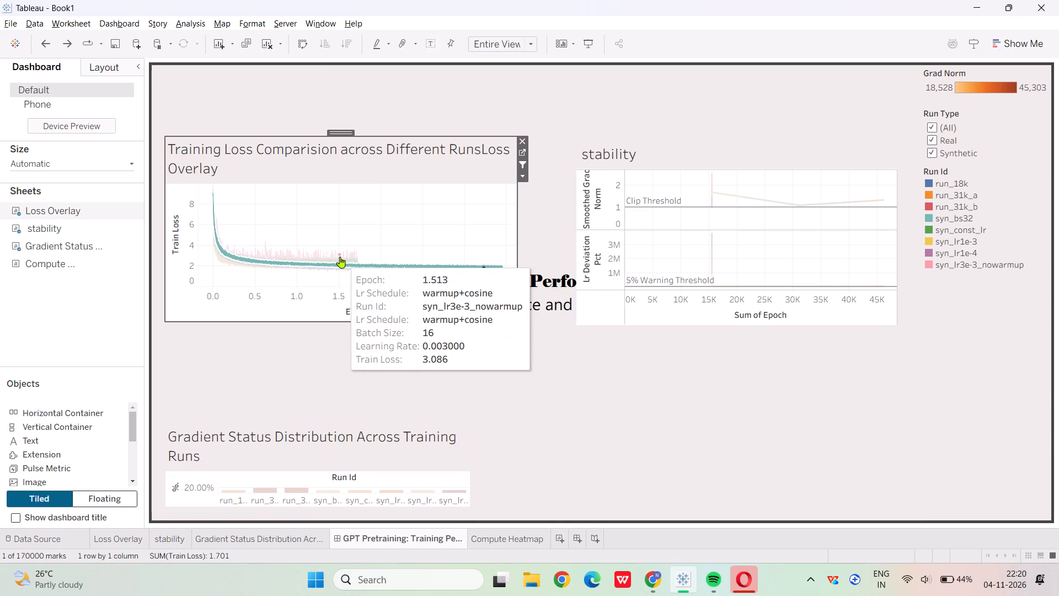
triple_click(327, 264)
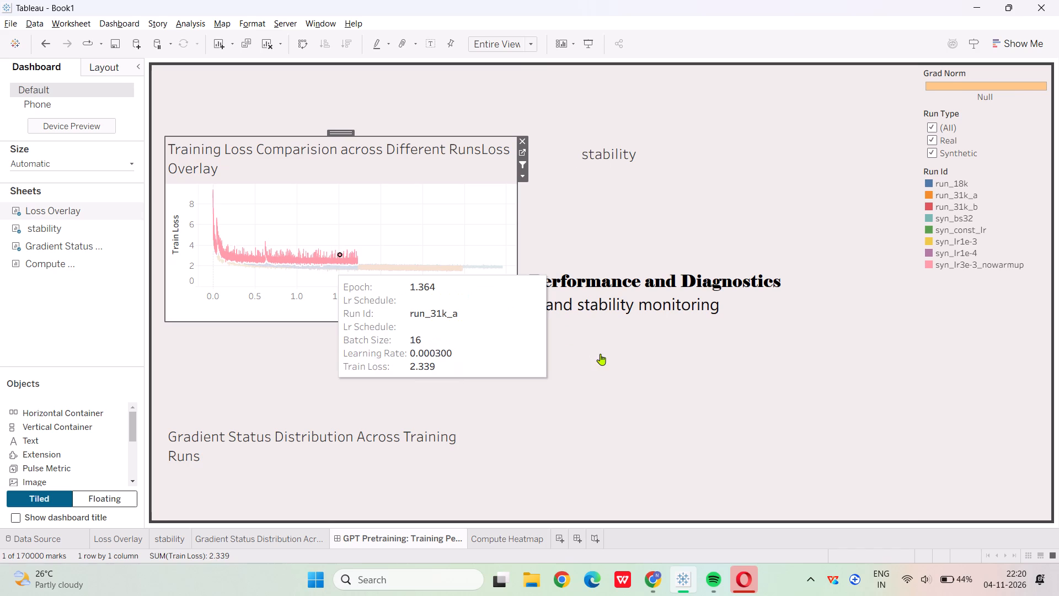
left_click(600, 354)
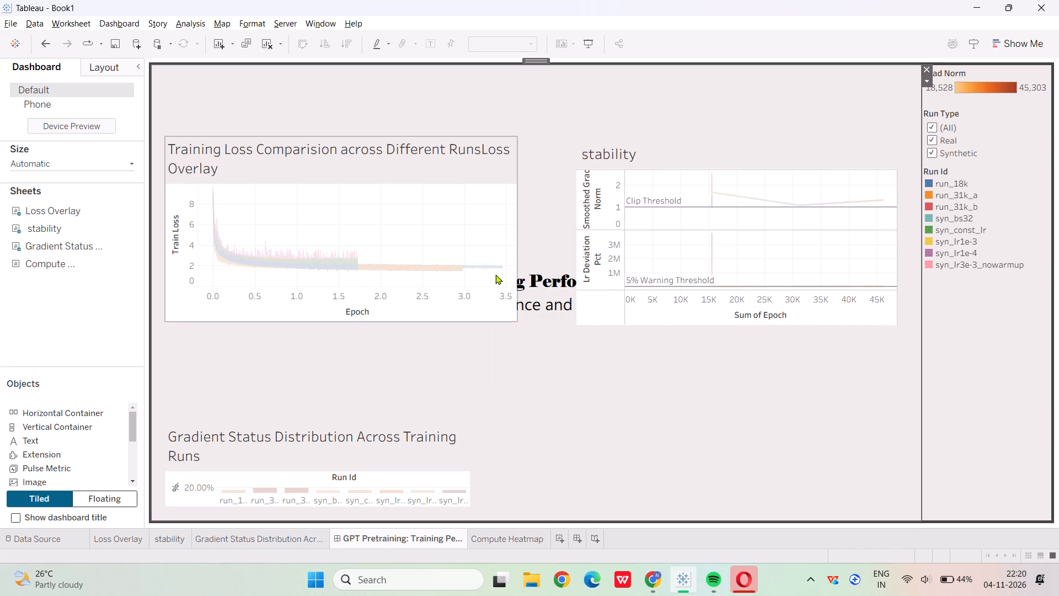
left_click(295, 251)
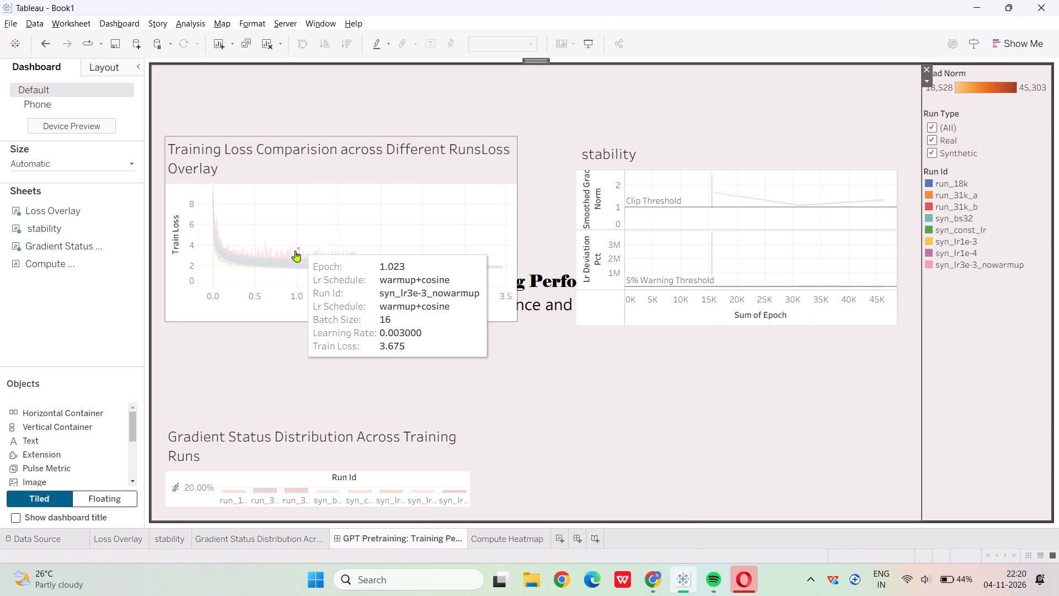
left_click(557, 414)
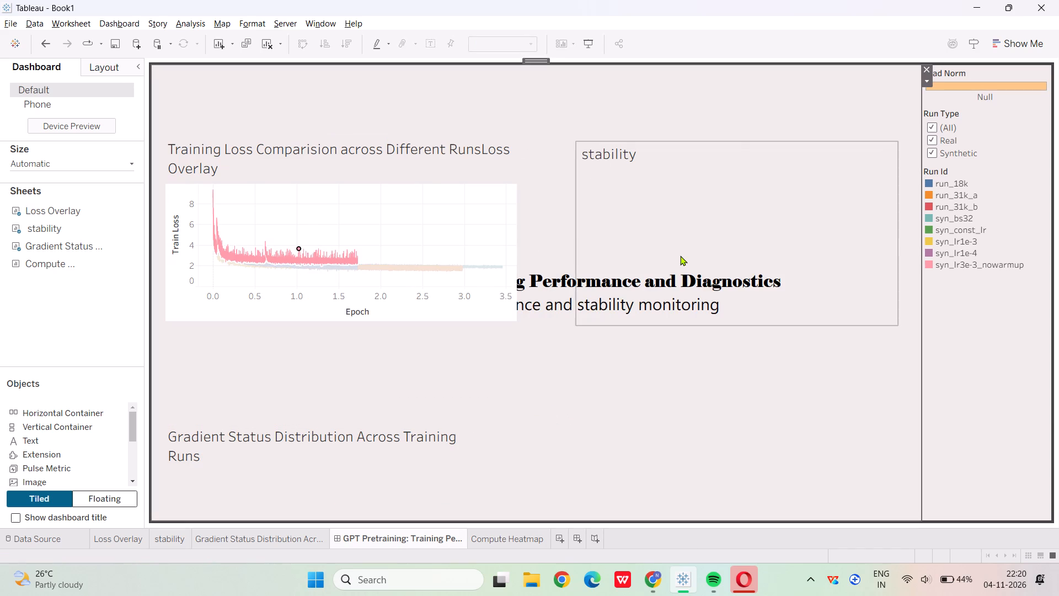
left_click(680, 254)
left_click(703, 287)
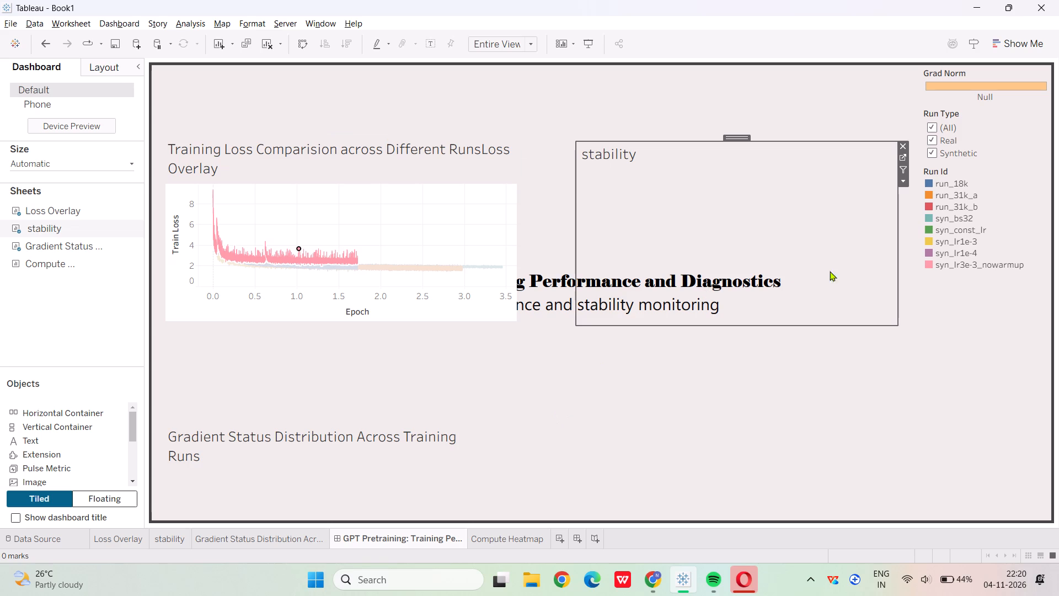
Undo the recent changes back through the stability chart's resizing.
key("ctrl+z")
key("ctrl+z")
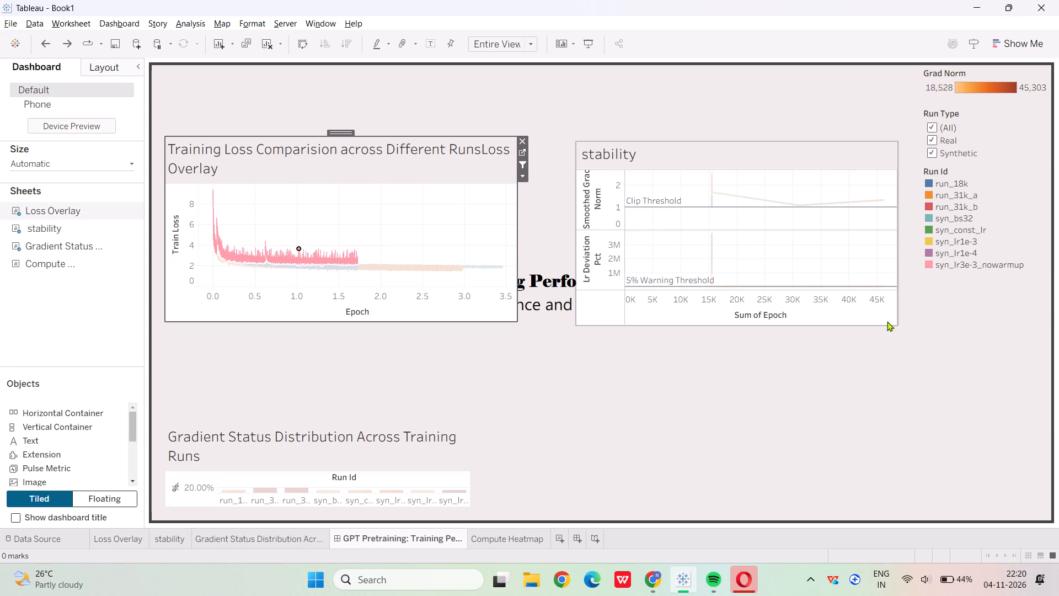
key("ctrl+z")
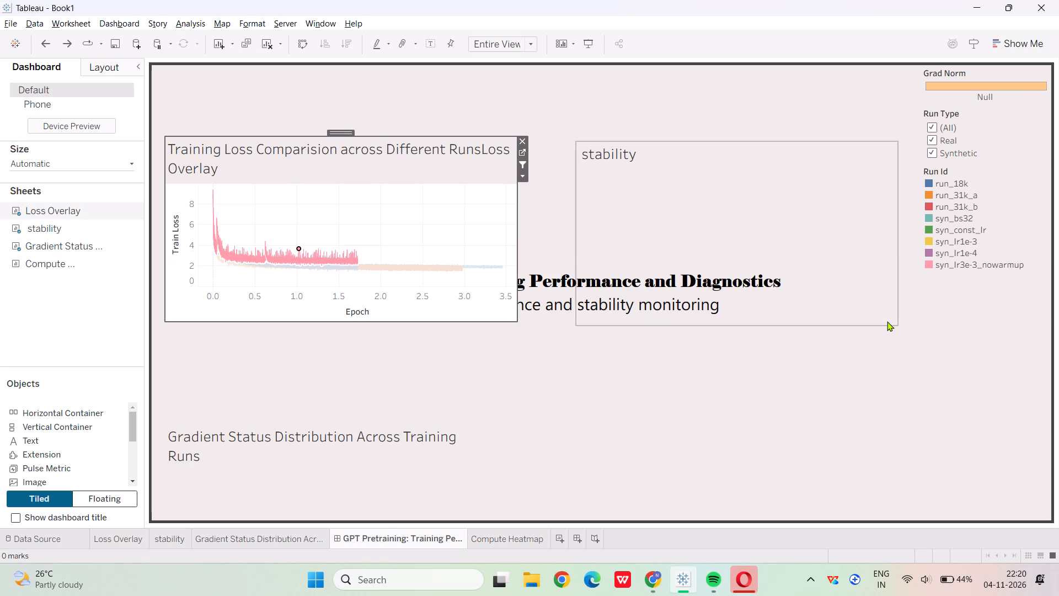
key("ctrl+z")
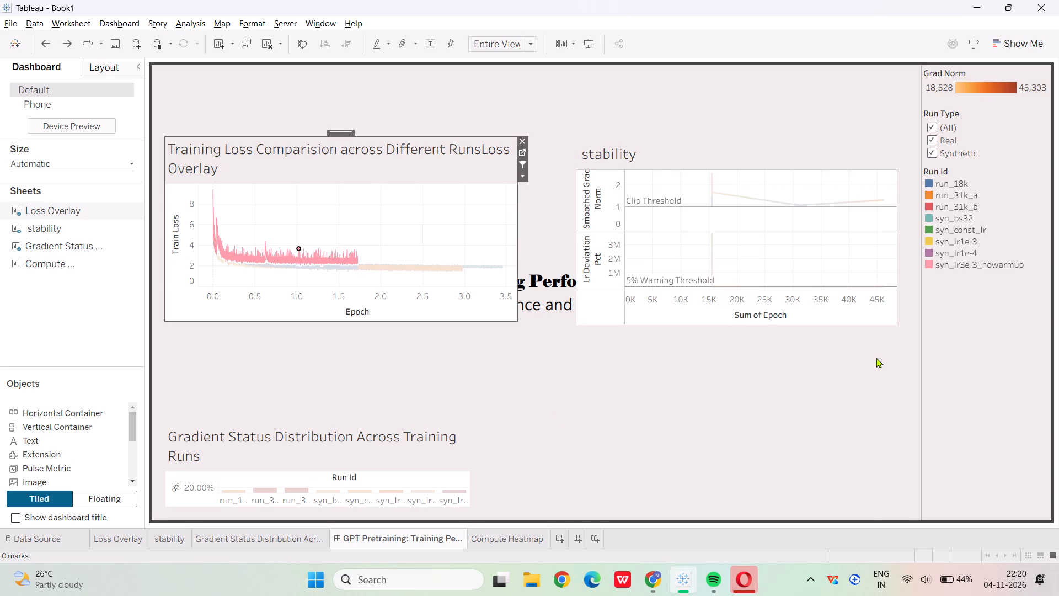
key("ctrl+z")
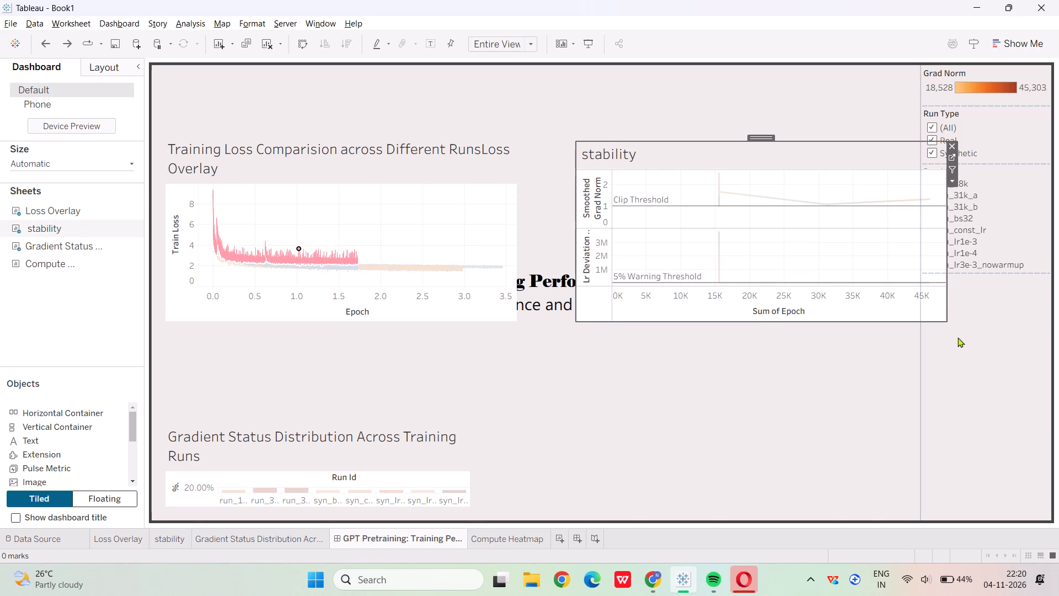
Narrow the floating stability chart so its outer edge stops short of the legend column.
left_click_drag(945, 275, 899, 274)
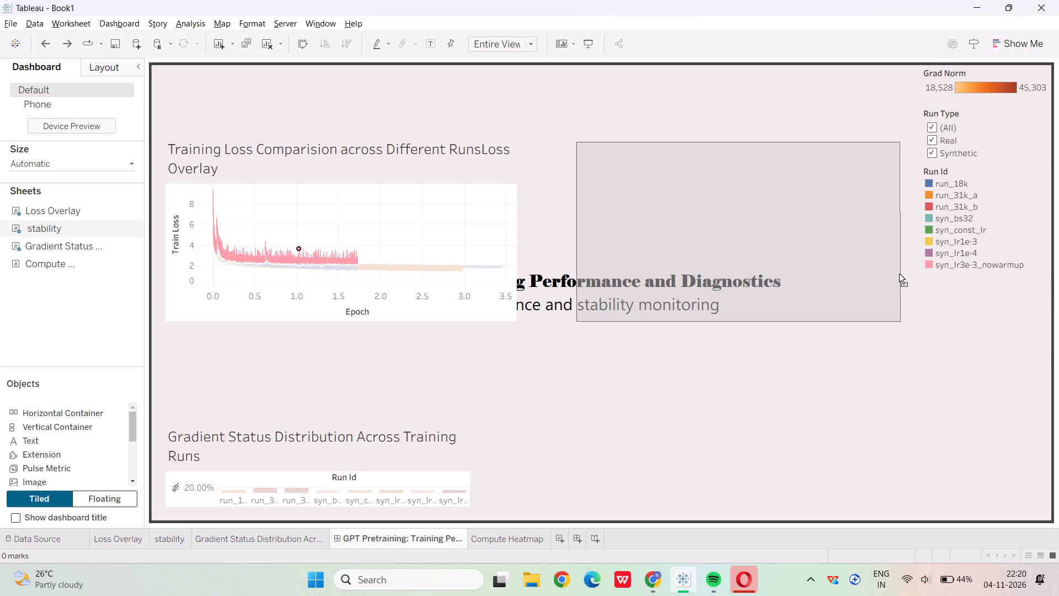
left_click_drag(899, 274, 887, 277)
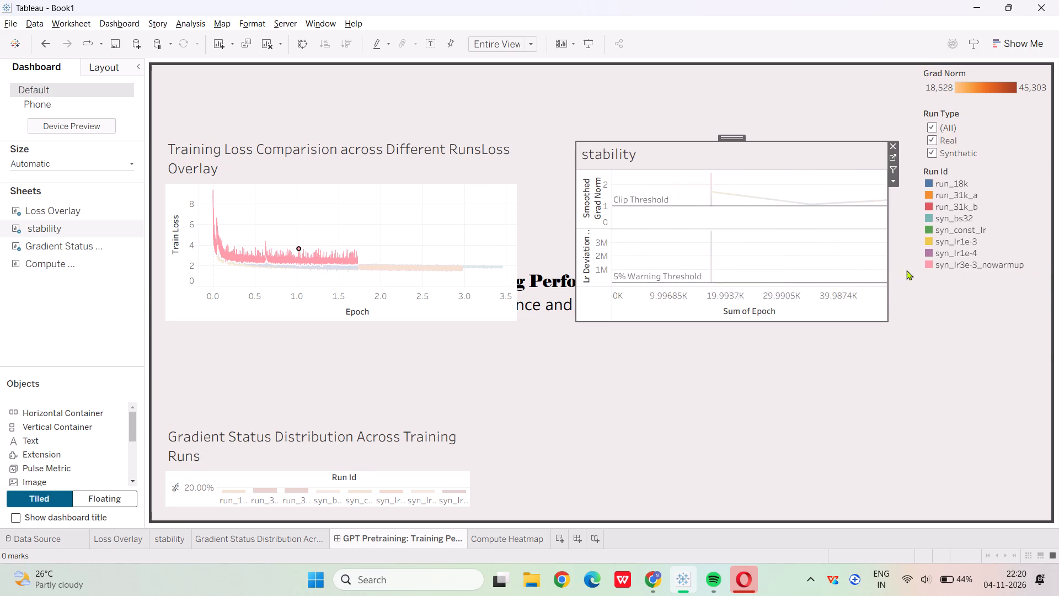
Select run_31k_b in the Run Id legend and switch off the legend's highlighting of selected items.
left_click(926, 243)
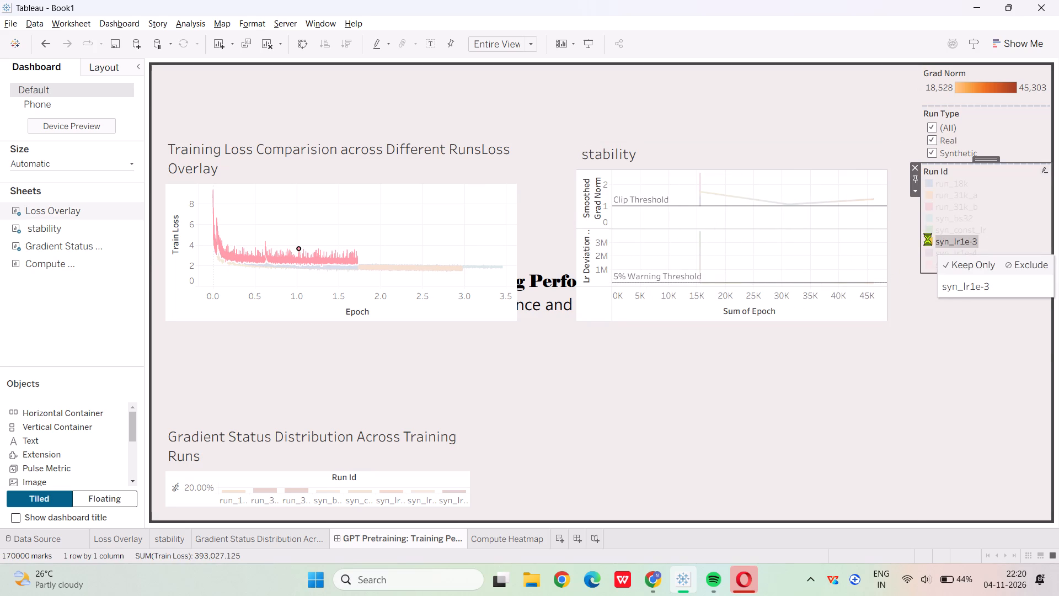
left_click(928, 239)
left_click(929, 210)
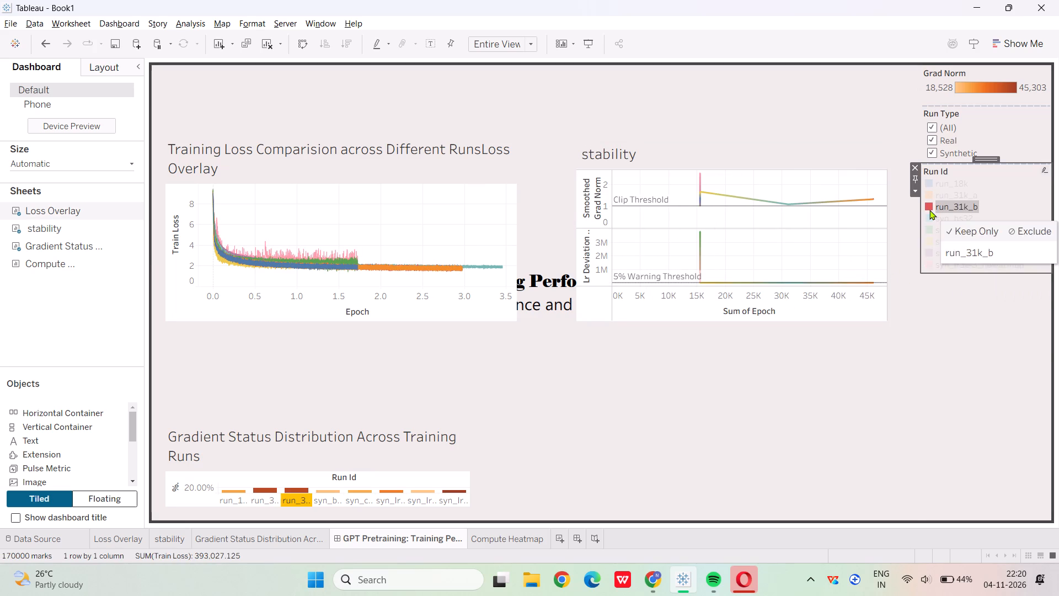
left_click(1041, 171)
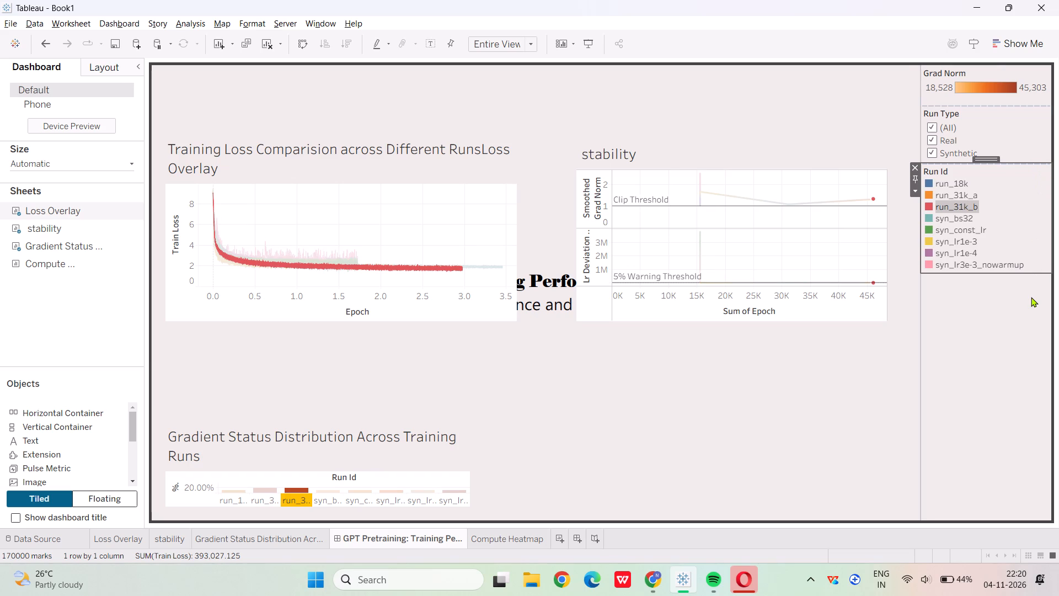
left_click(1031, 297)
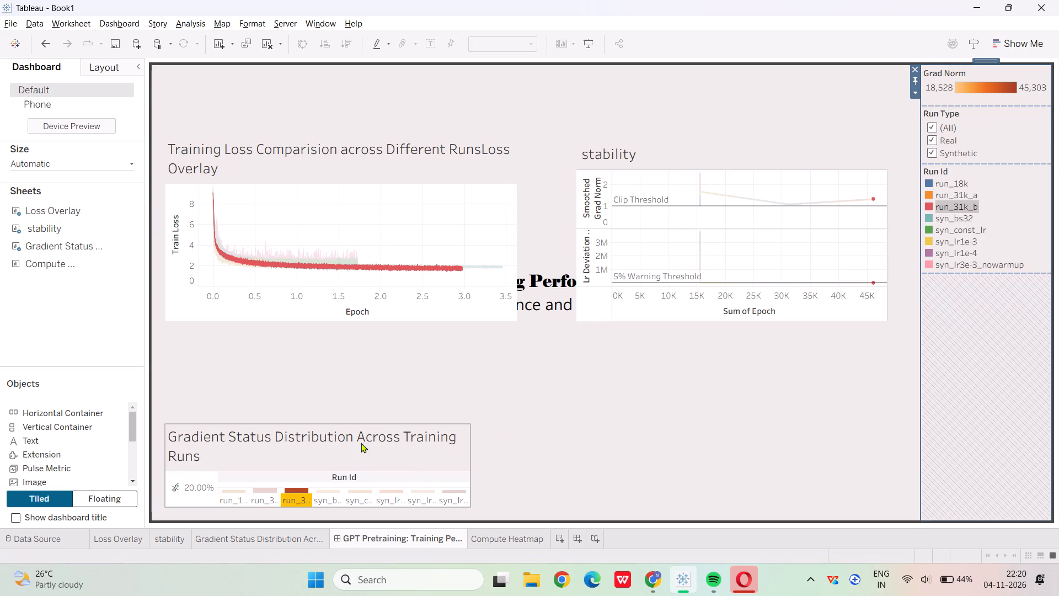
Enlarge the floating Gradient Status Distribution chart upward to just below the training loss chart and widen it to roughly match that chart.
left_click(312, 425)
left_click(315, 419)
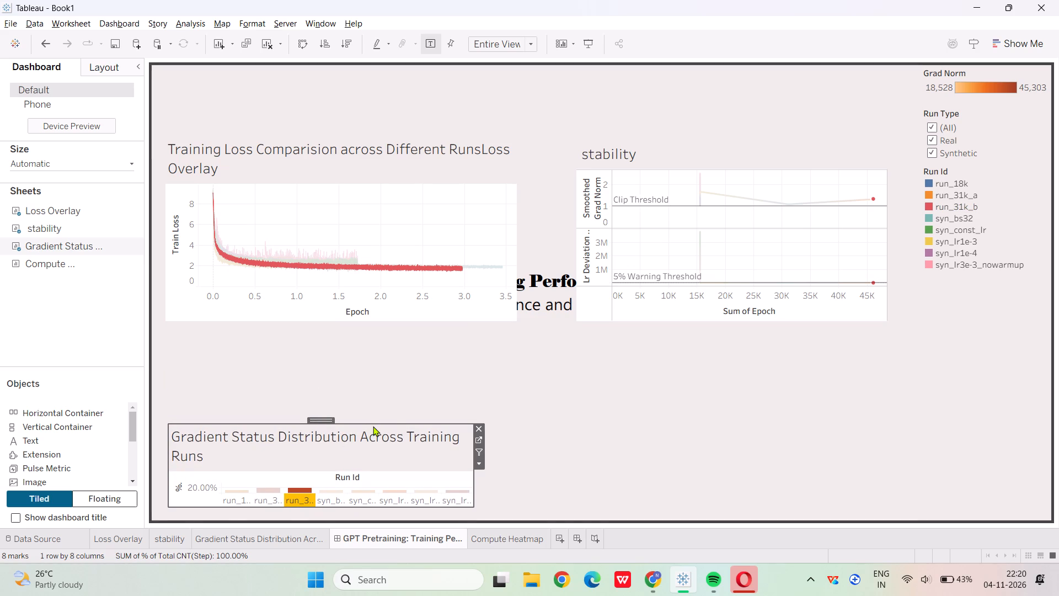
left_click_drag(394, 423, 404, 340)
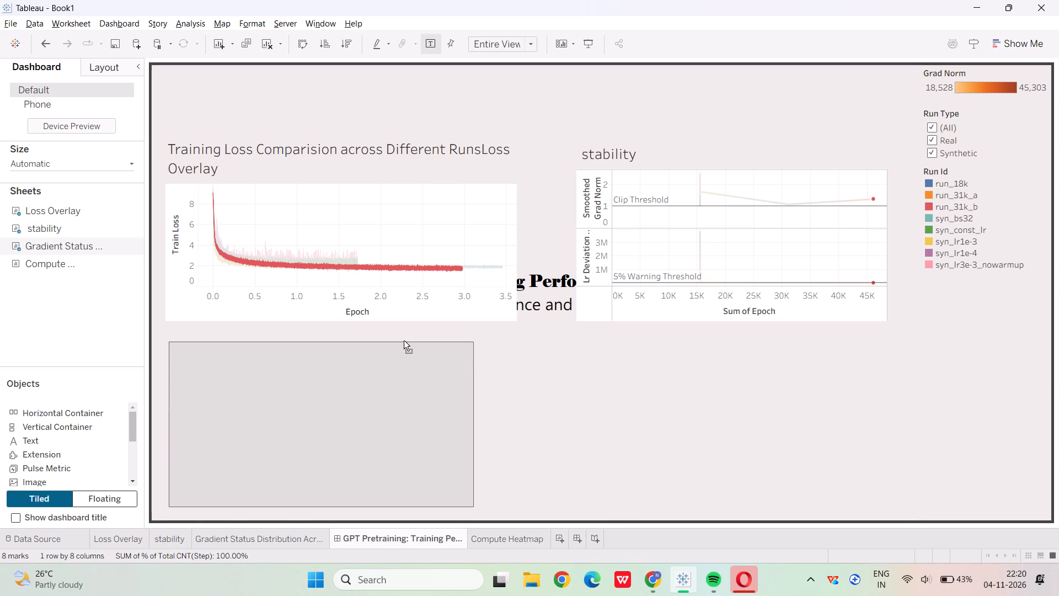
left_click_drag(404, 340, 393, 337)
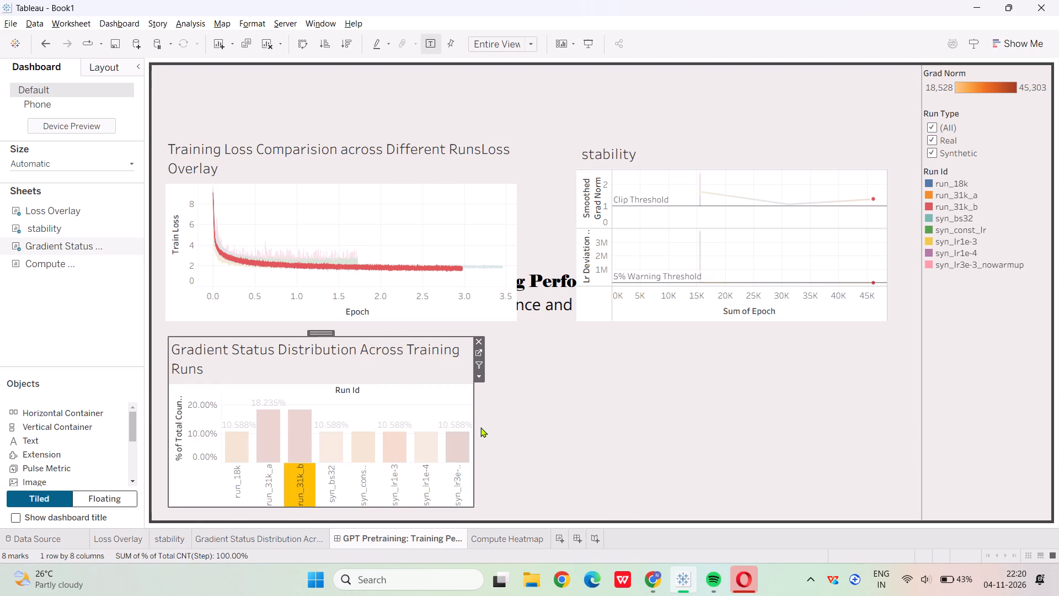
left_click_drag(467, 434, 475, 432)
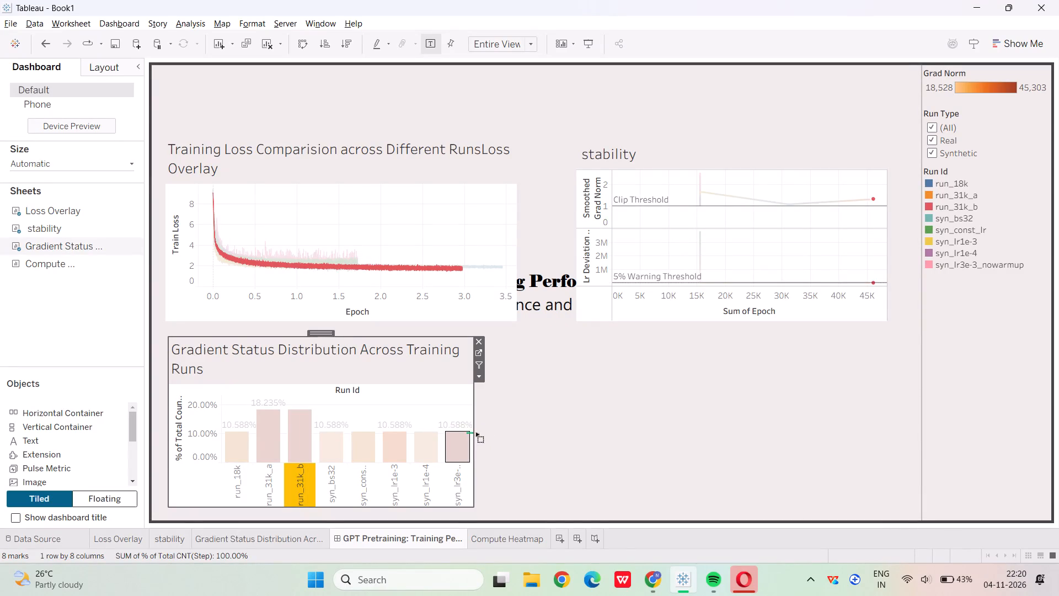
left_click_drag(475, 432, 469, 421)
left_click_drag(473, 401, 523, 397)
Make the dashboard title text object floating, leaving its text unedited.
left_click(648, 407)
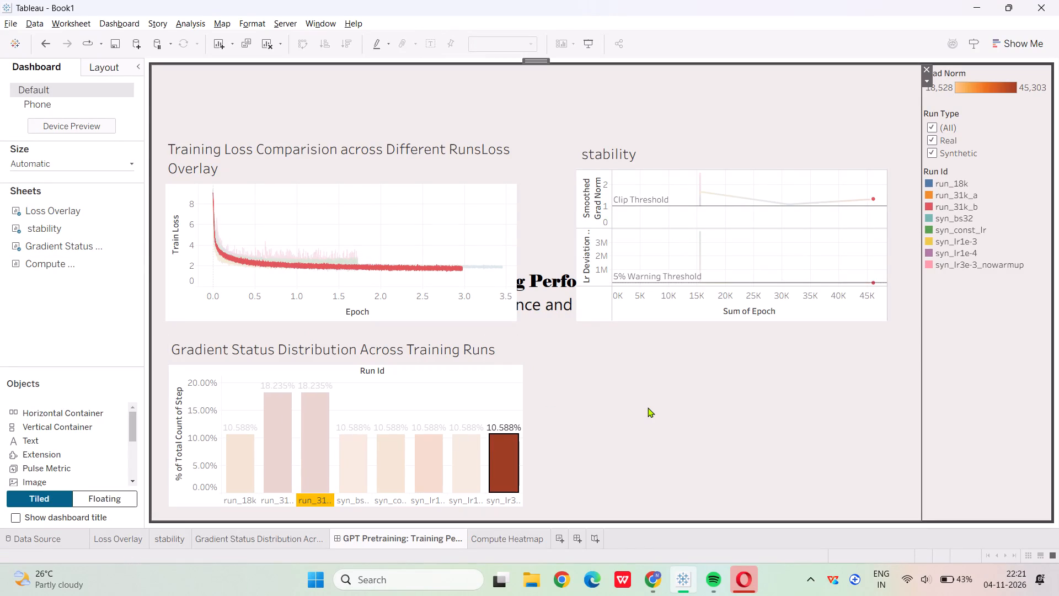
left_click(648, 407)
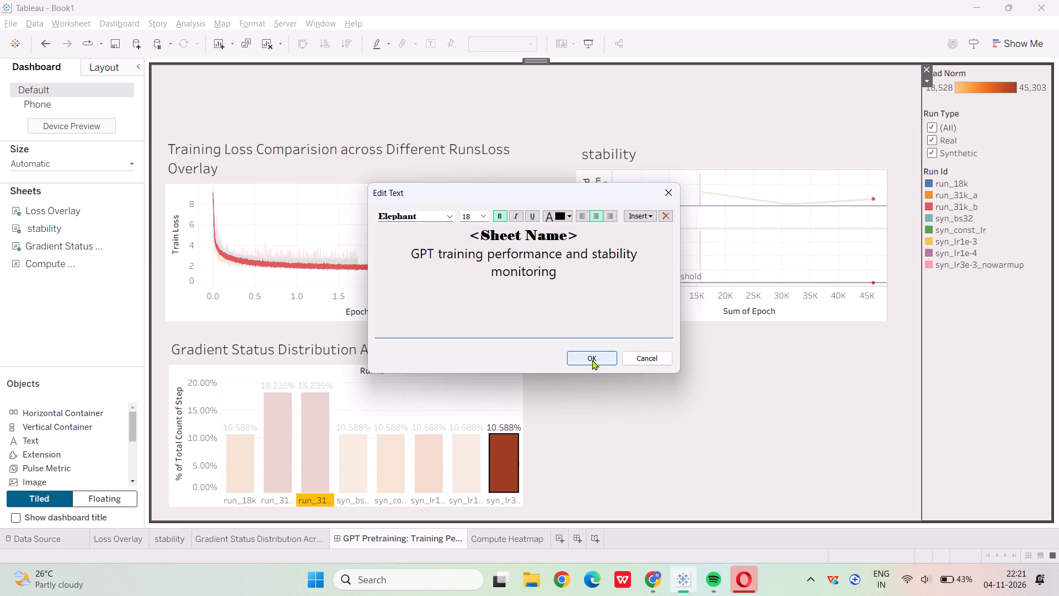
left_click(592, 360)
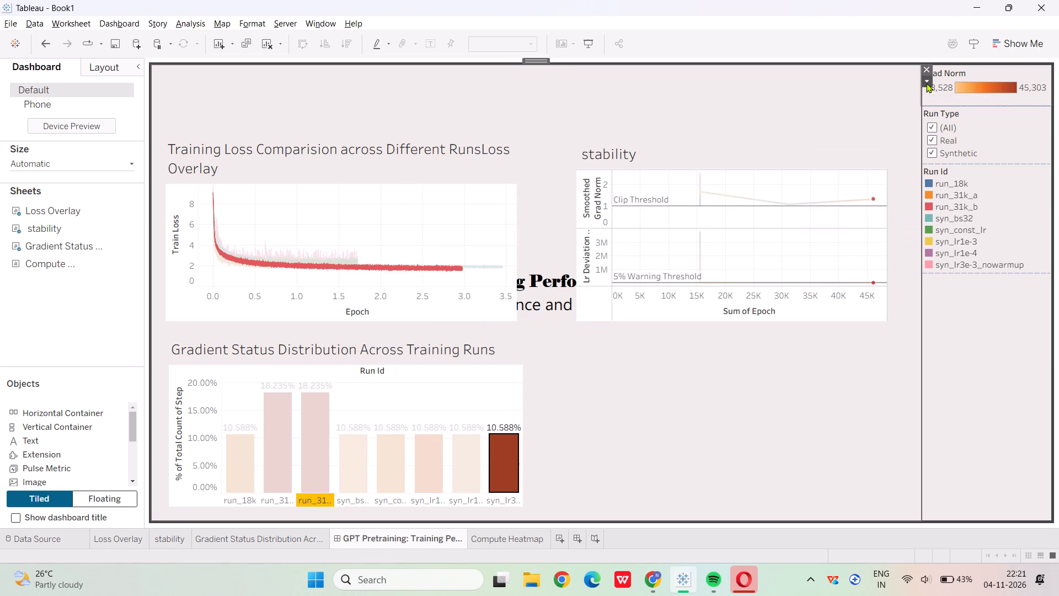
left_click(925, 81)
left_click(958, 137)
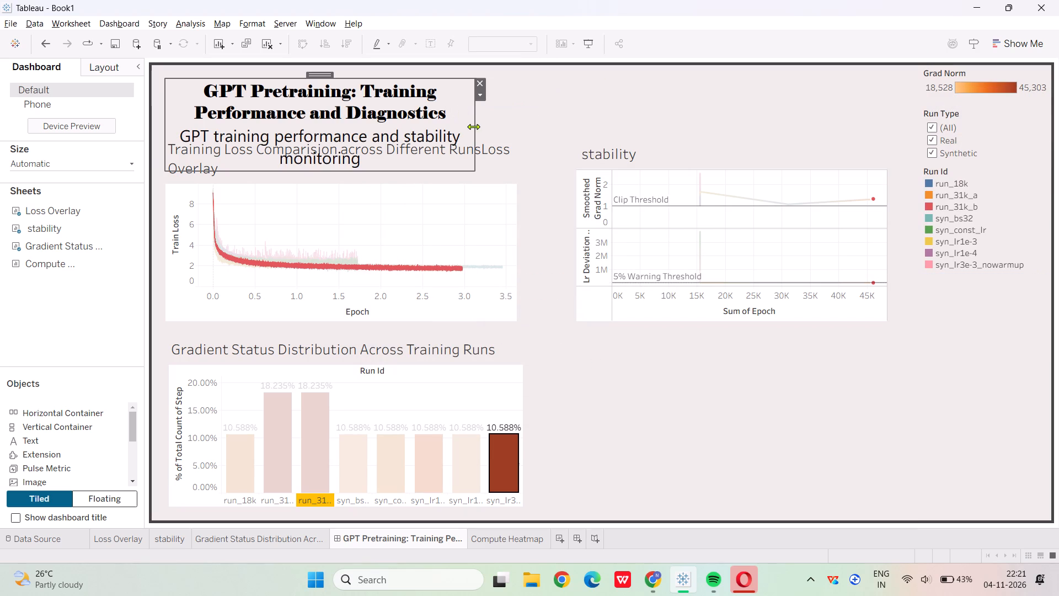
Widen the floating title across both chart columns up to the legends and shorten it so it ends above the charts.
left_click_drag(473, 126, 965, 74)
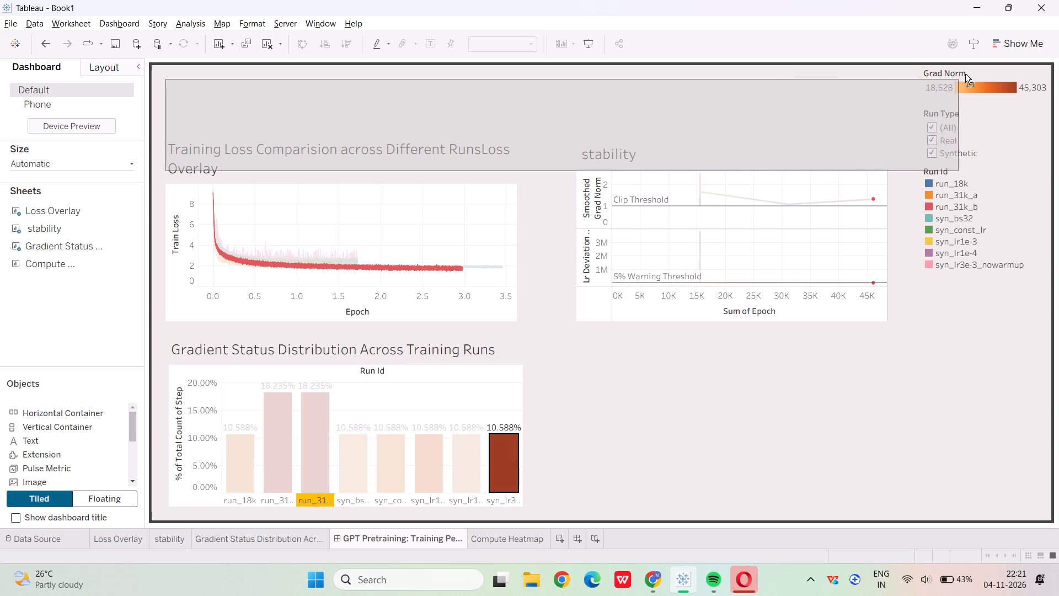
left_click_drag(965, 74, 897, 68)
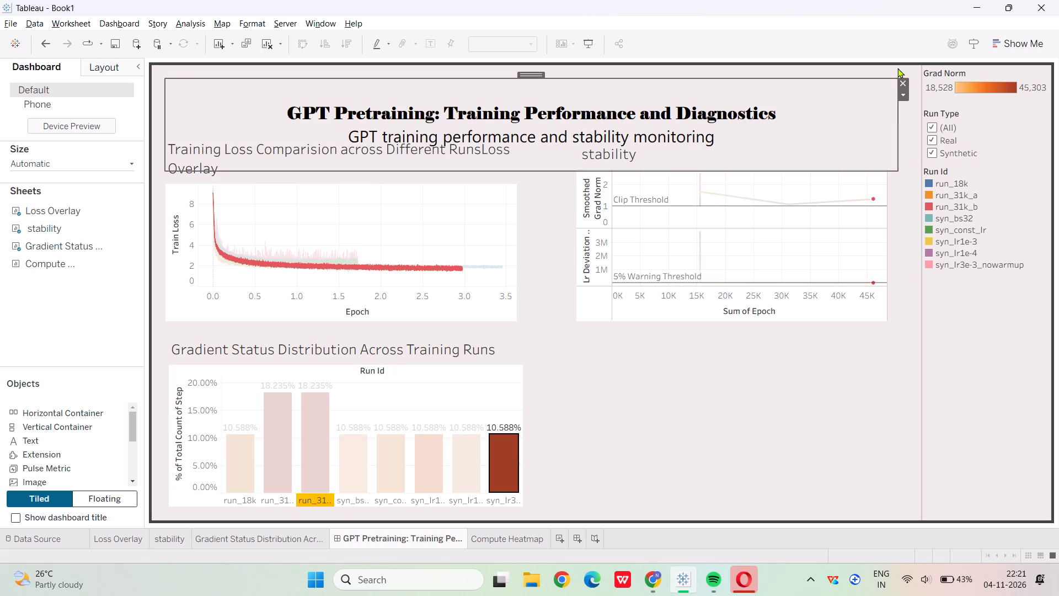
left_click_drag(544, 170, 549, 134)
left_click(576, 347)
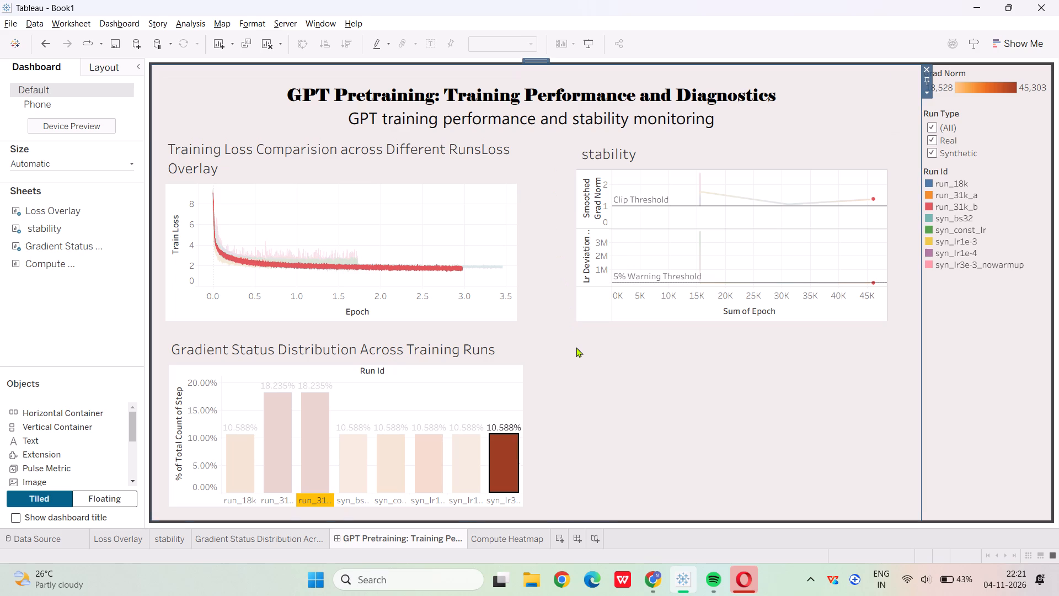
Clear the run highlighting from the stability, training loss and gradient status charts.
left_click(717, 293)
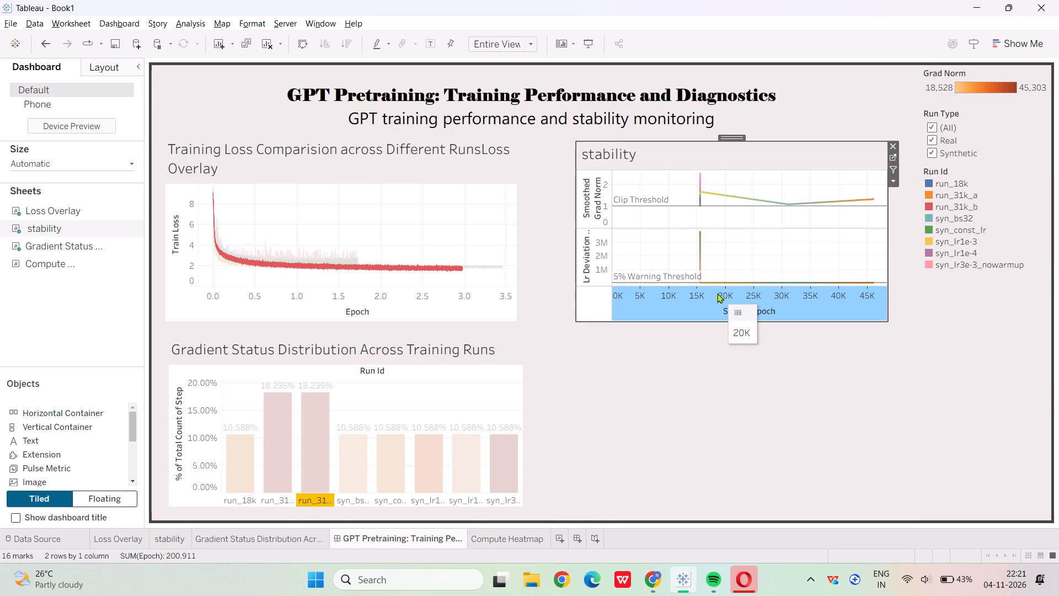
left_click(702, 342)
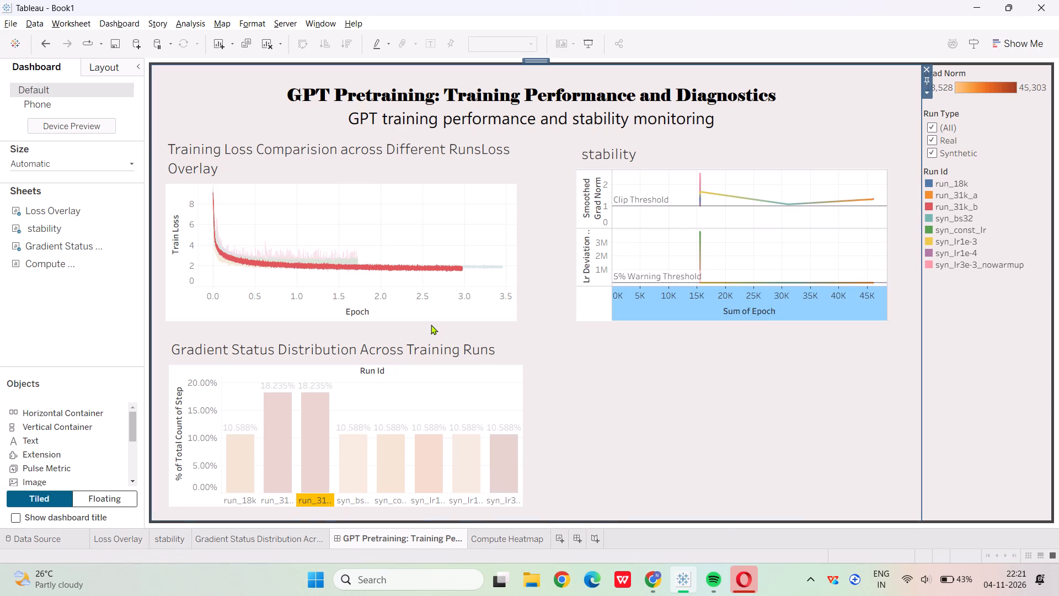
left_click(419, 296)
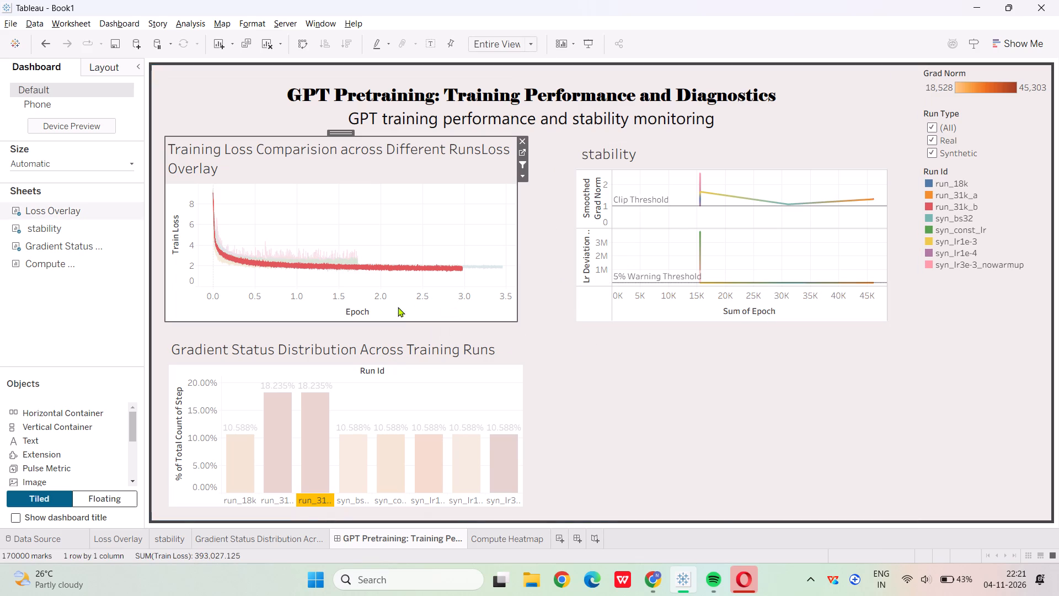
left_click(398, 307)
left_click(398, 307)
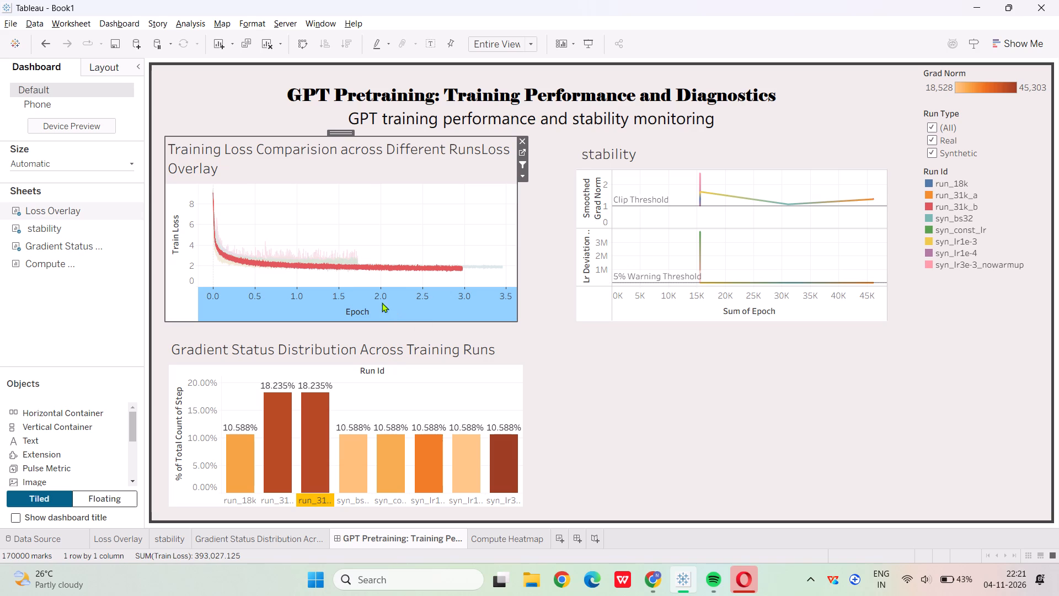
left_click(346, 286)
left_click(349, 280)
left_click(624, 440)
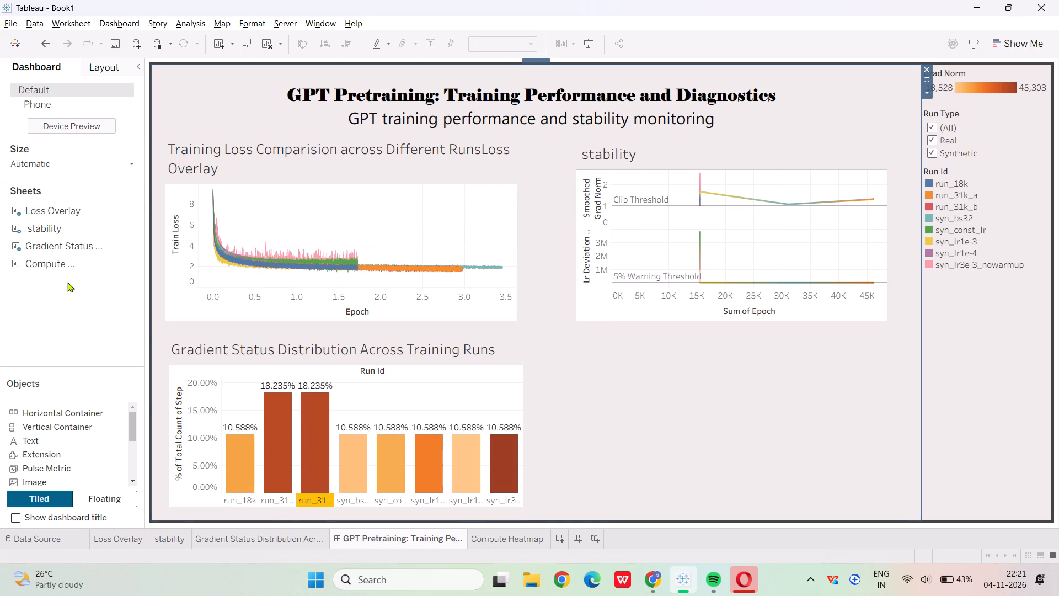
Add the Compute Heatmap sheet to the dashboard and make it floating.
left_click(56, 256)
left_click_drag(56, 256, 687, 376)
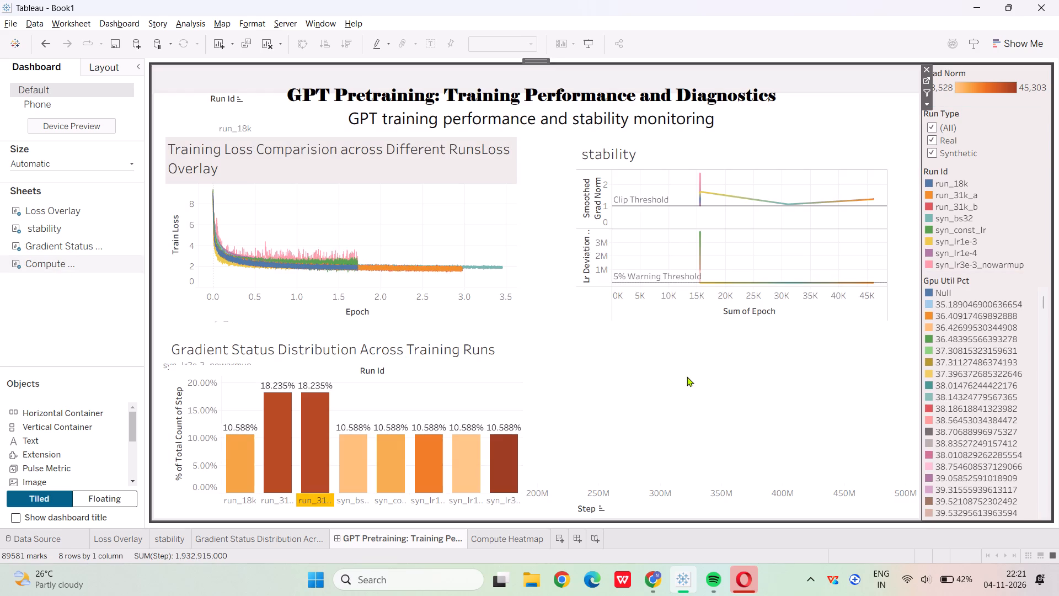
left_click(926, 104)
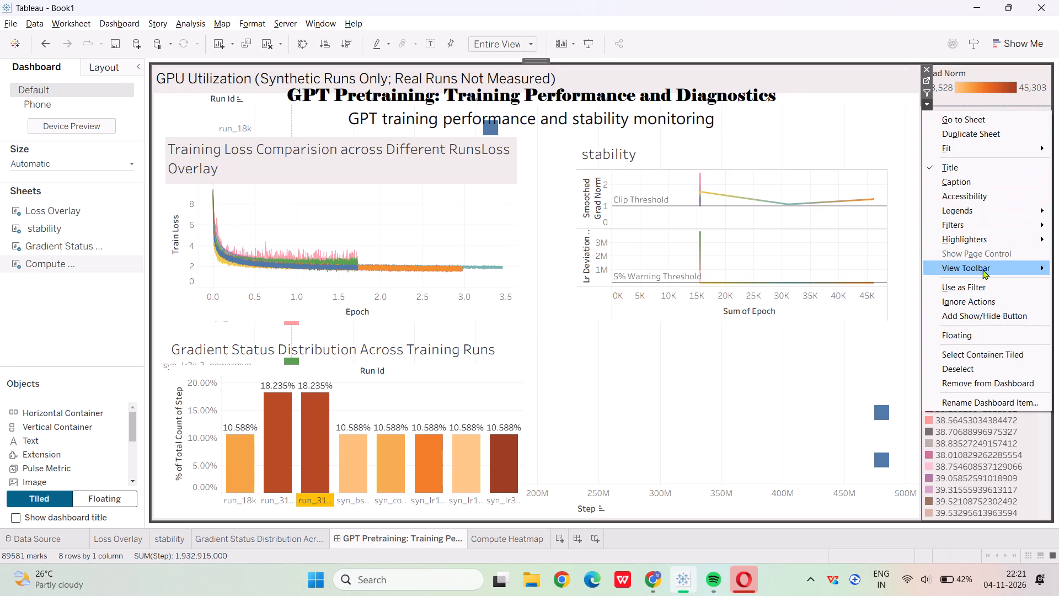
left_click(960, 337)
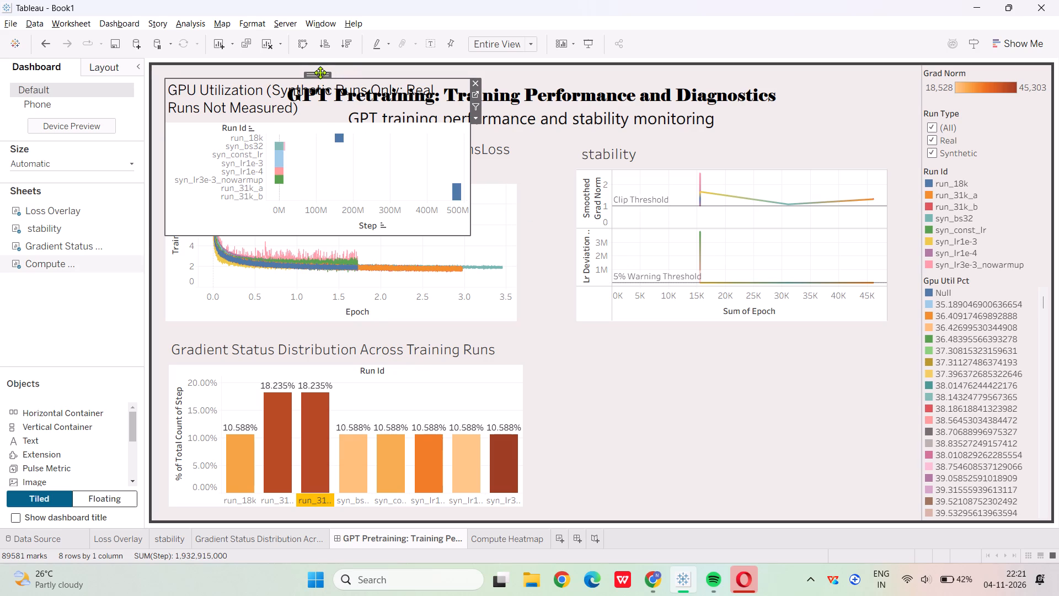
Move the floating GPU Utilization chart into the empty space below the stability chart, beside the Gradient Status Distribution chart.
left_click_drag(319, 73, 728, 387)
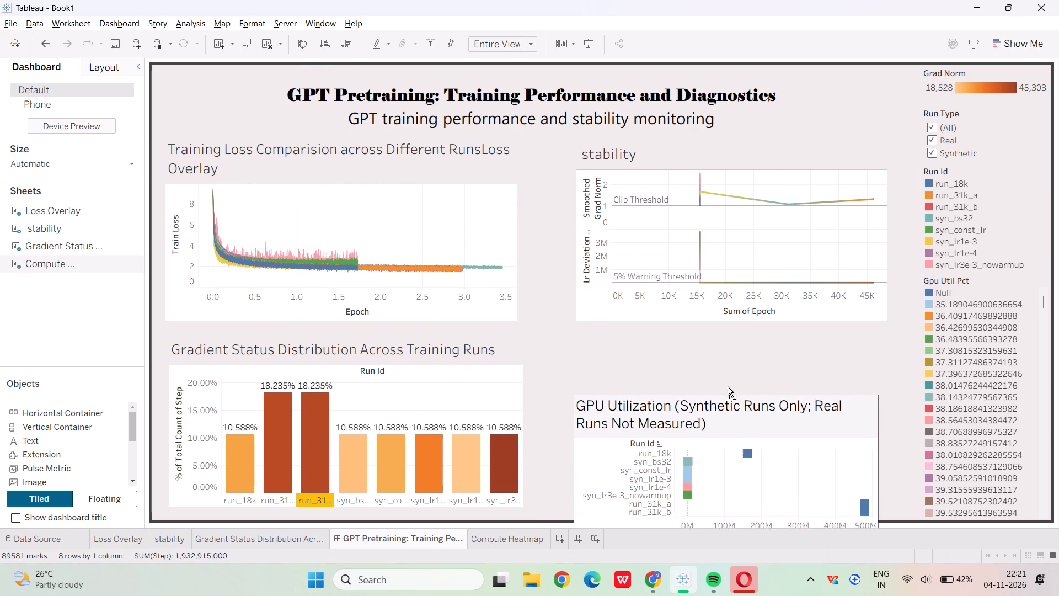
left_click_drag(728, 387, 739, 342)
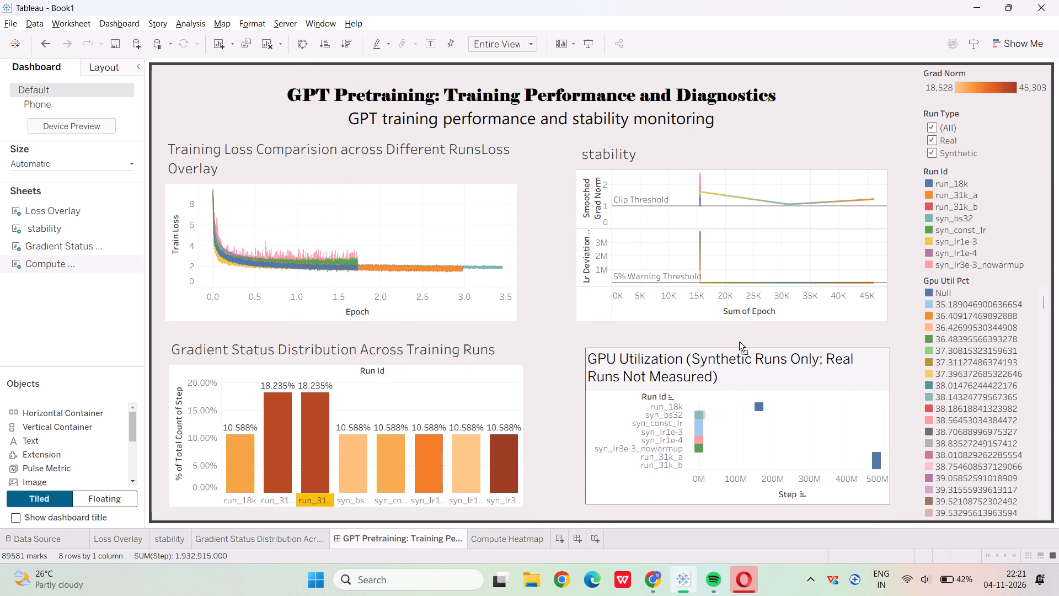
left_click_drag(739, 342, 735, 340)
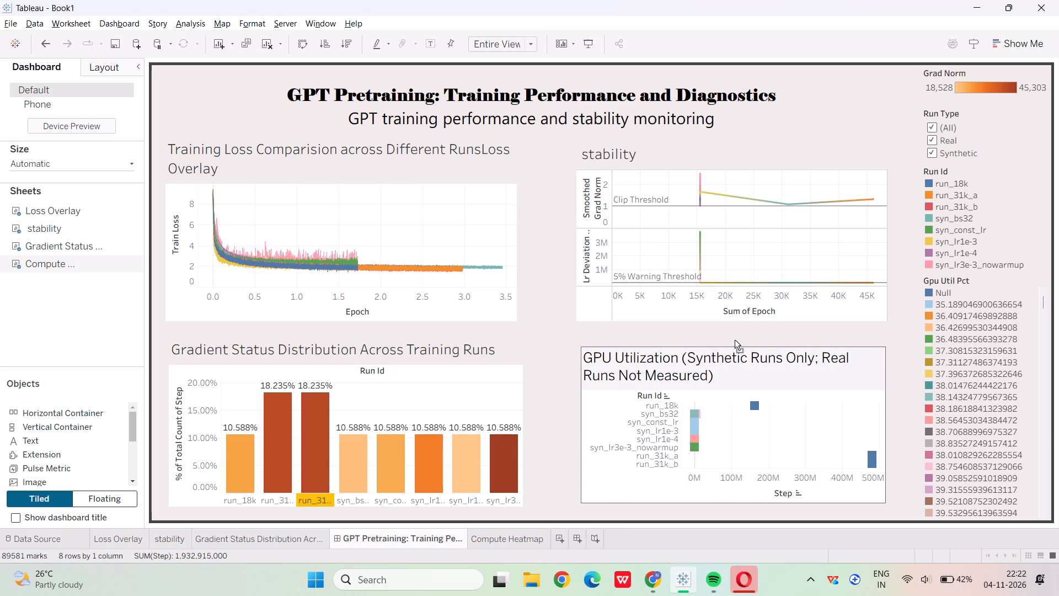
left_click_drag(735, 340, 731, 345)
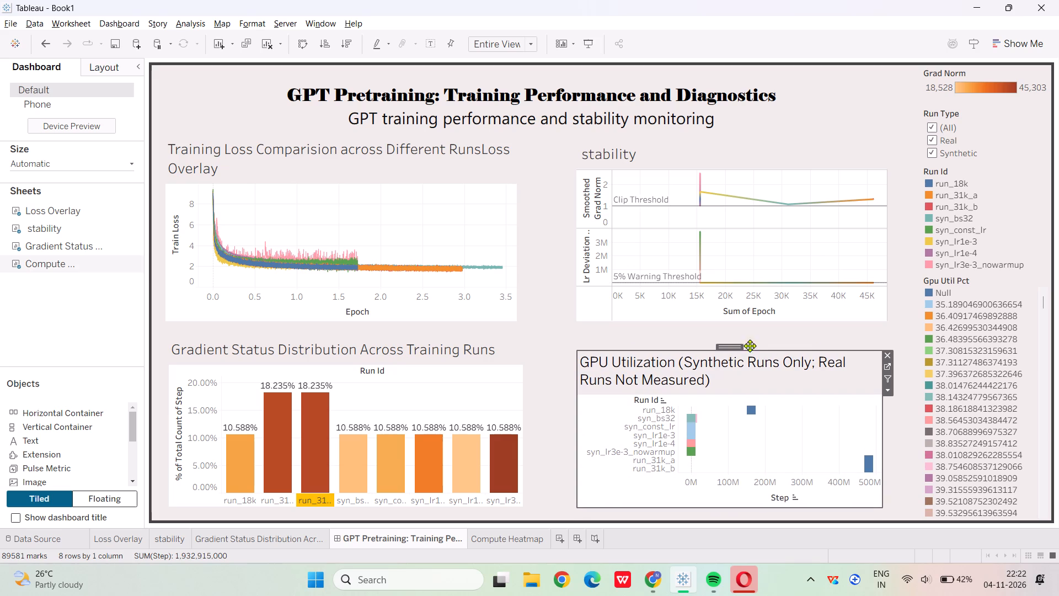
left_click(918, 416)
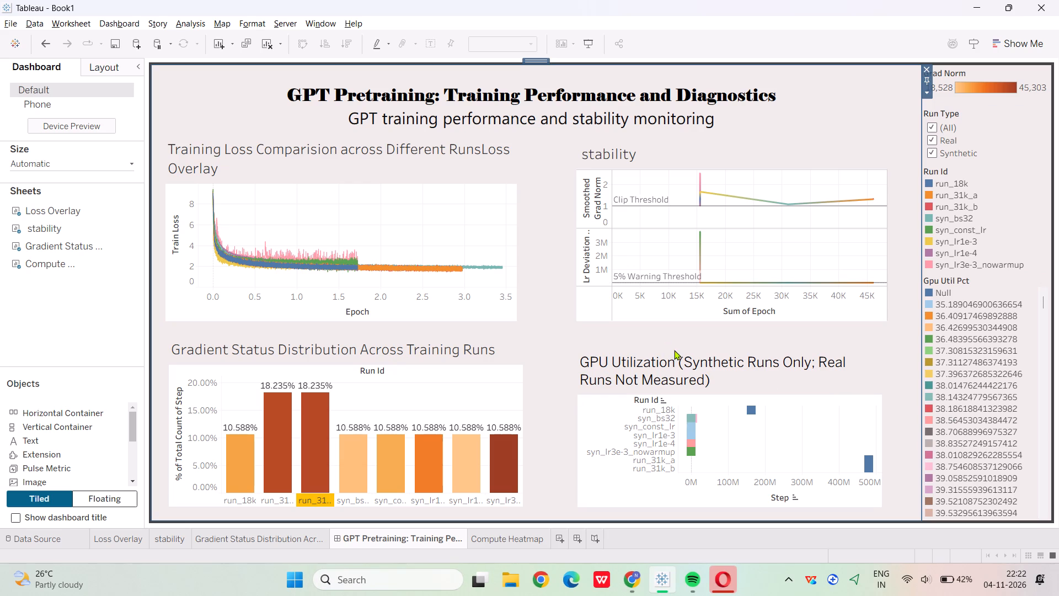
Extend the GPU Utilization chart's top edge slightly upward to nearly align with the Gradient Status Distribution chart's top.
left_click_drag(674, 350, 714, 347)
left_click_drag(714, 347, 767, 393)
left_click(767, 393)
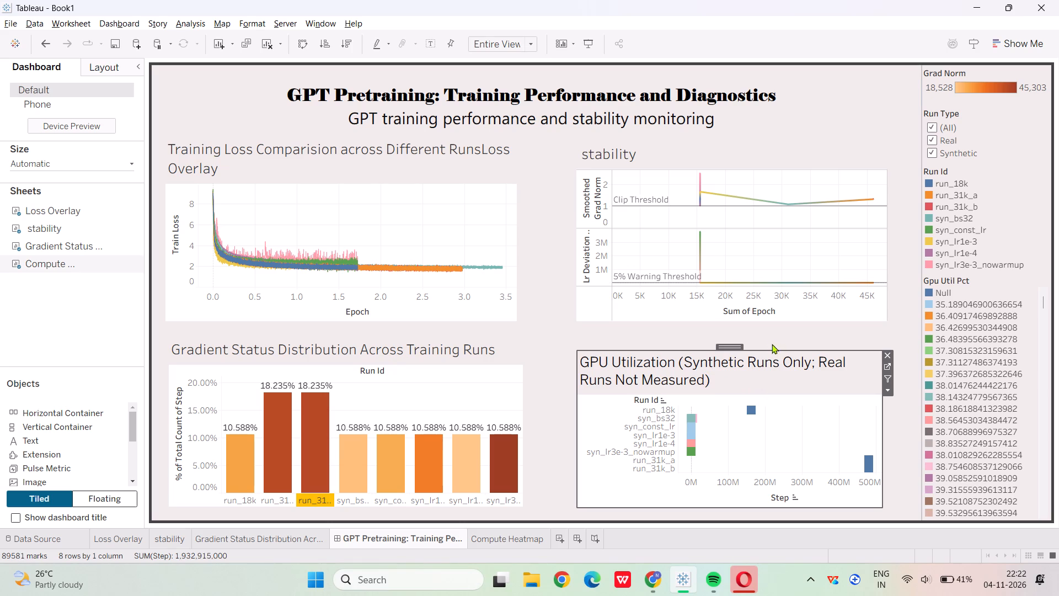
left_click_drag(773, 350, 773, 340)
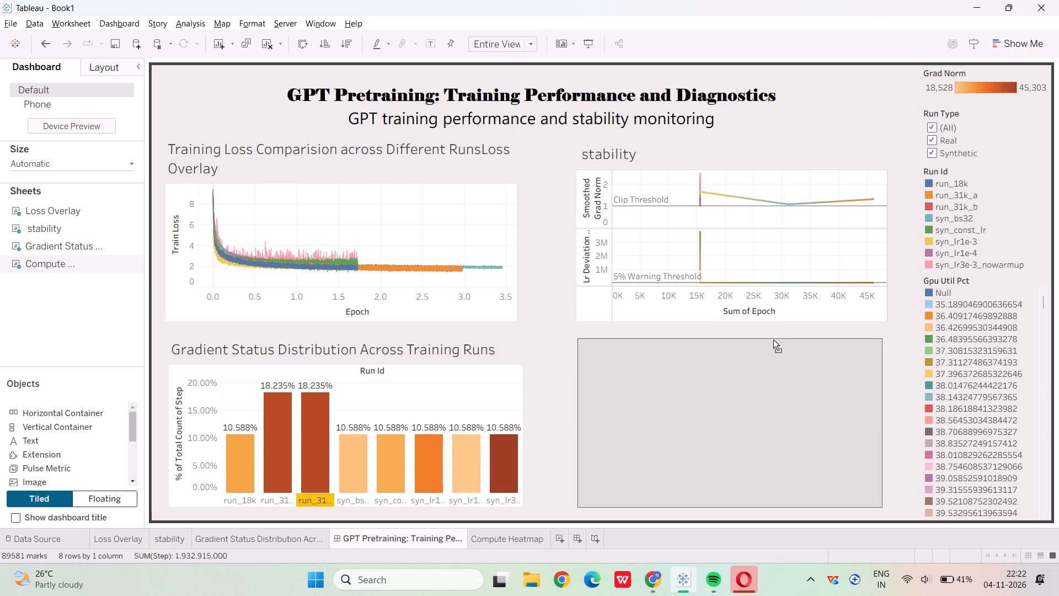
left_click_drag(773, 340, 774, 342)
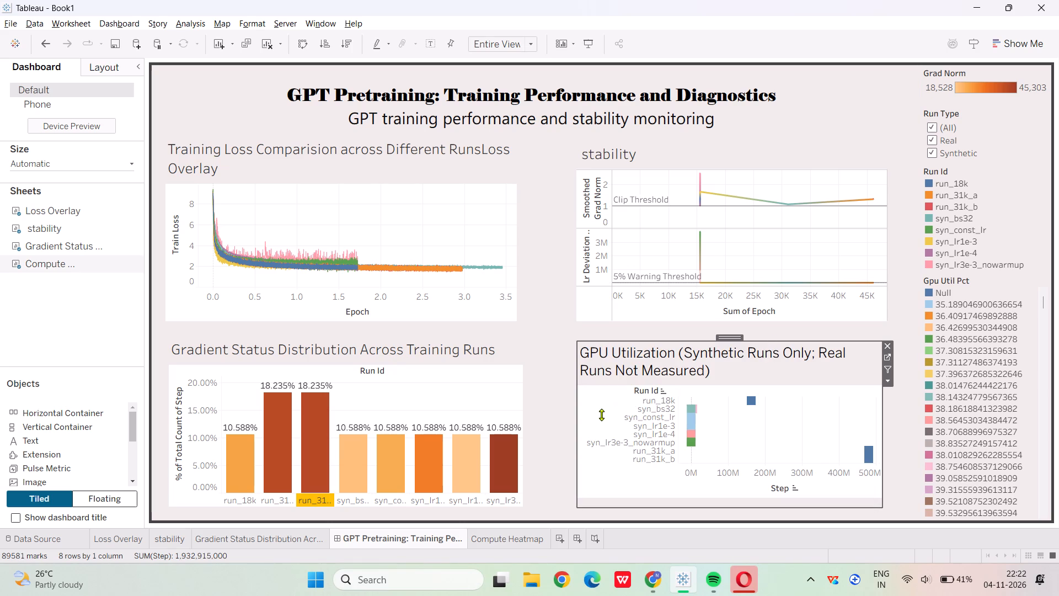
left_click(543, 424)
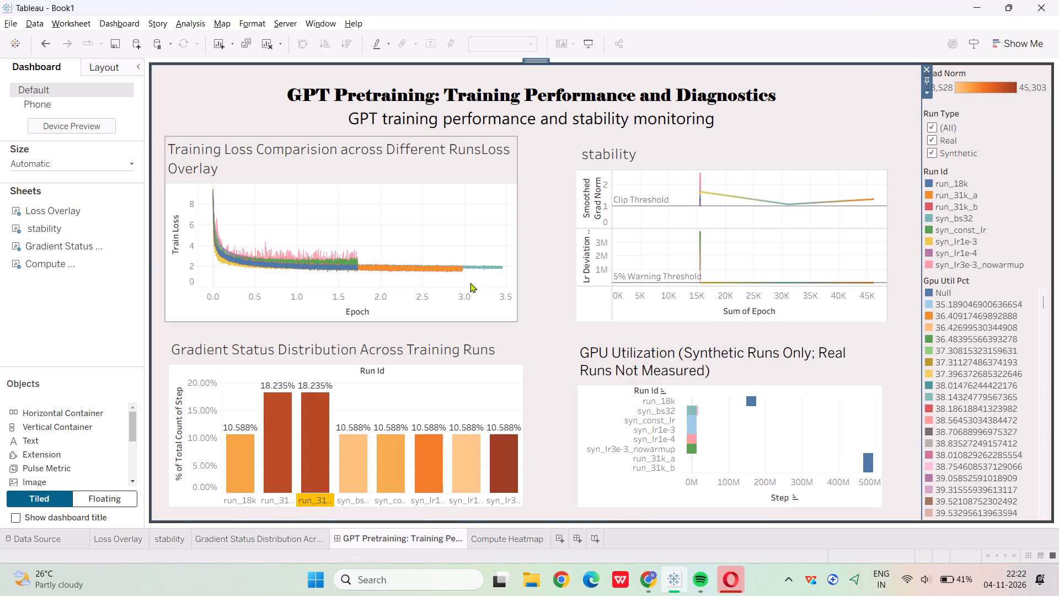
Give the training loss chart a black border.
left_click(114, 58)
left_click(223, 213)
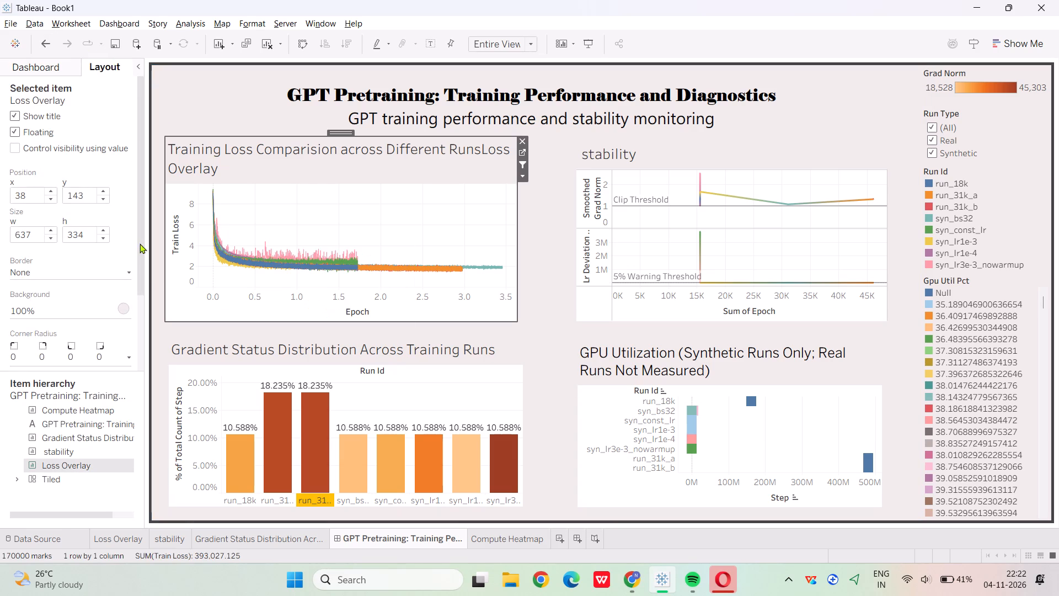
left_click(69, 271)
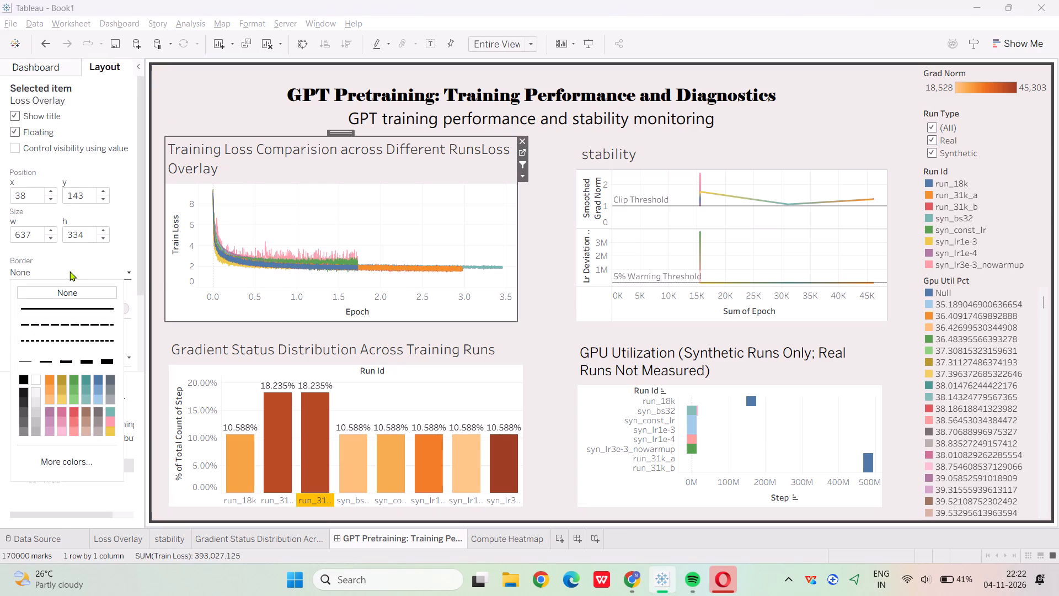
left_click(19, 377)
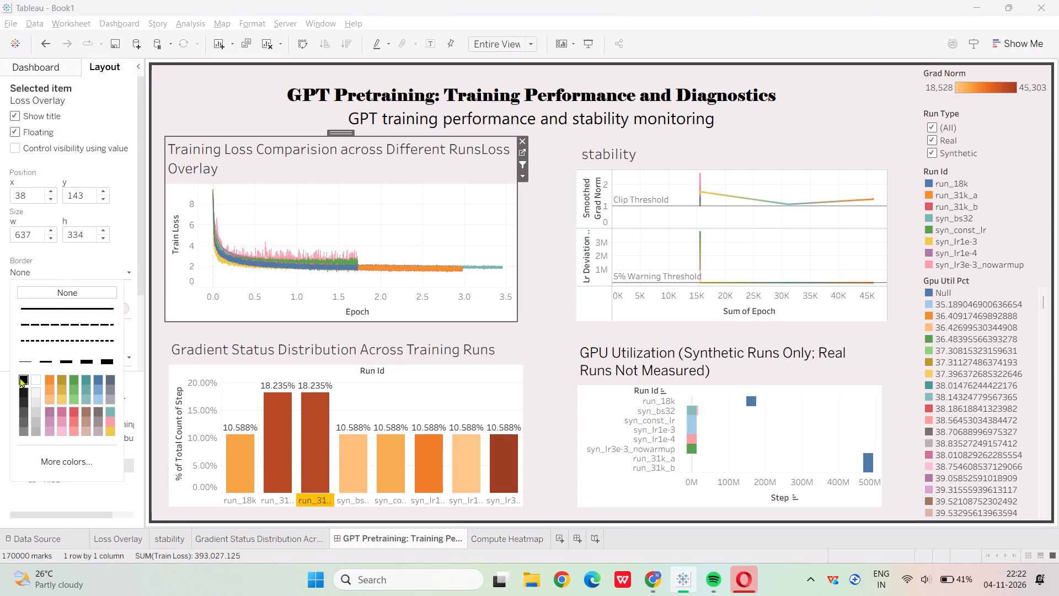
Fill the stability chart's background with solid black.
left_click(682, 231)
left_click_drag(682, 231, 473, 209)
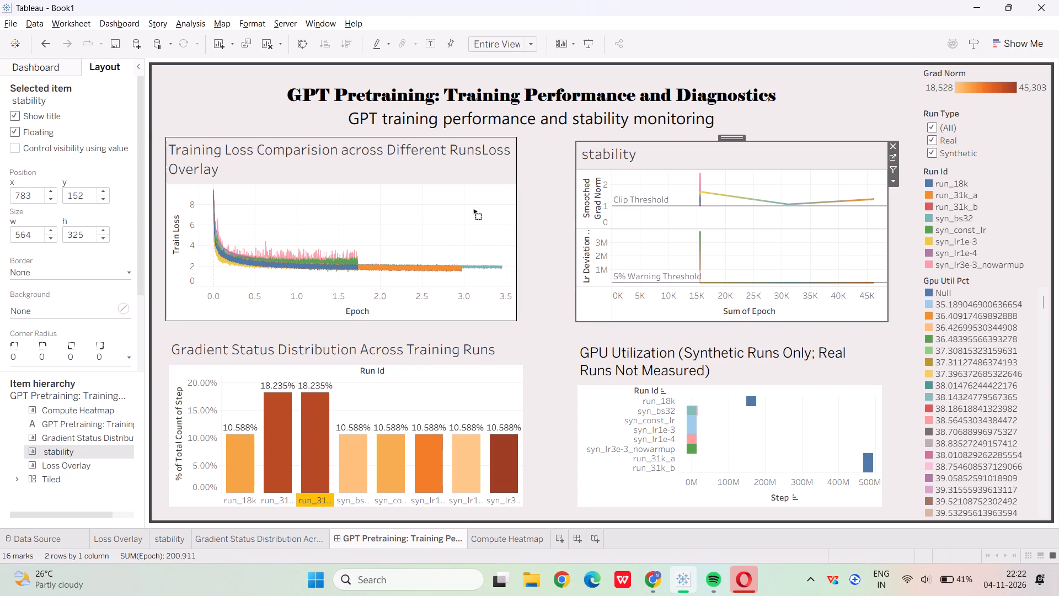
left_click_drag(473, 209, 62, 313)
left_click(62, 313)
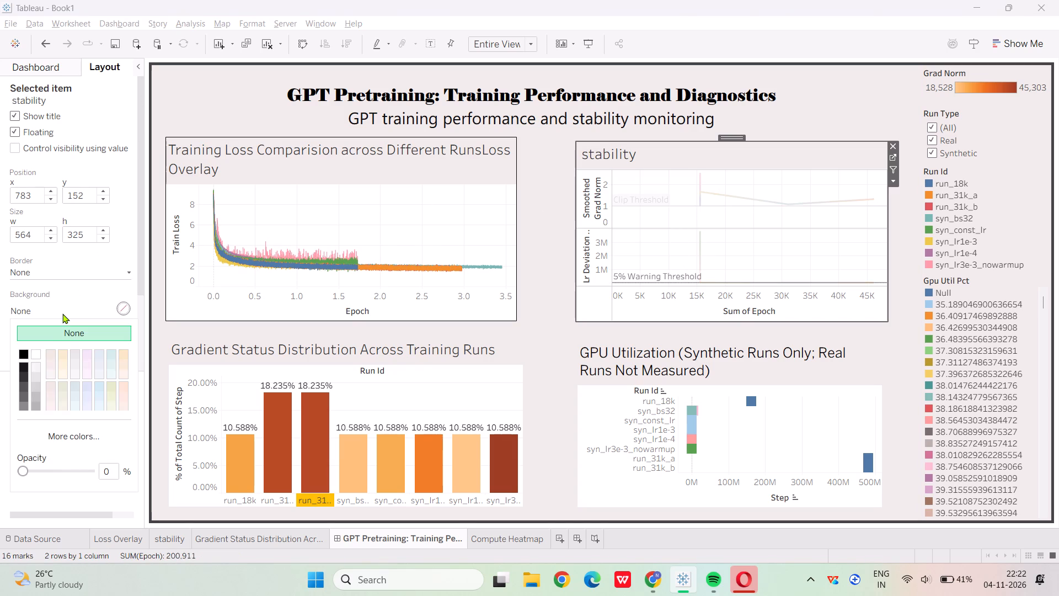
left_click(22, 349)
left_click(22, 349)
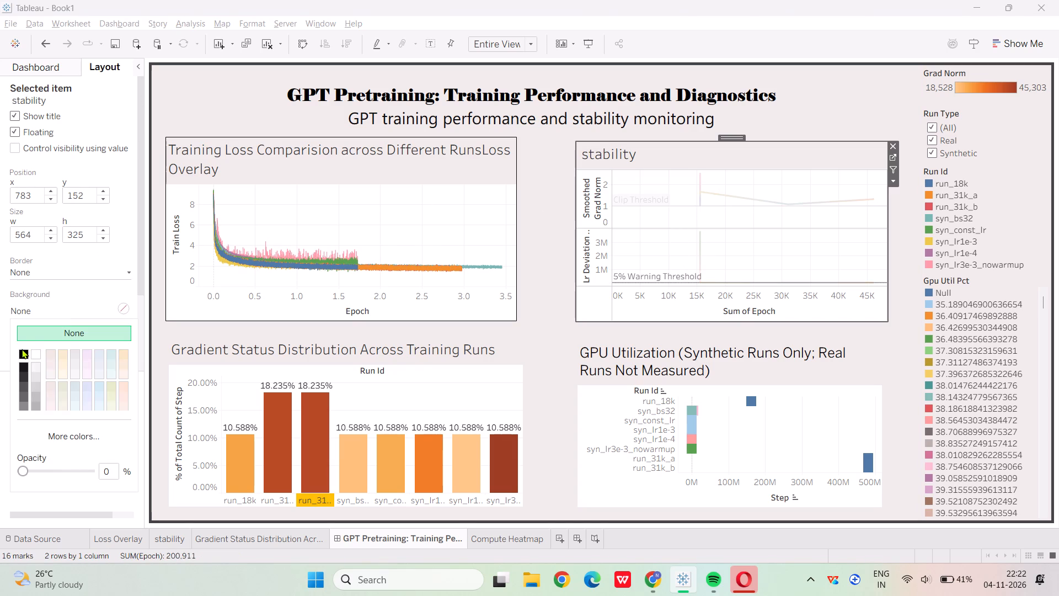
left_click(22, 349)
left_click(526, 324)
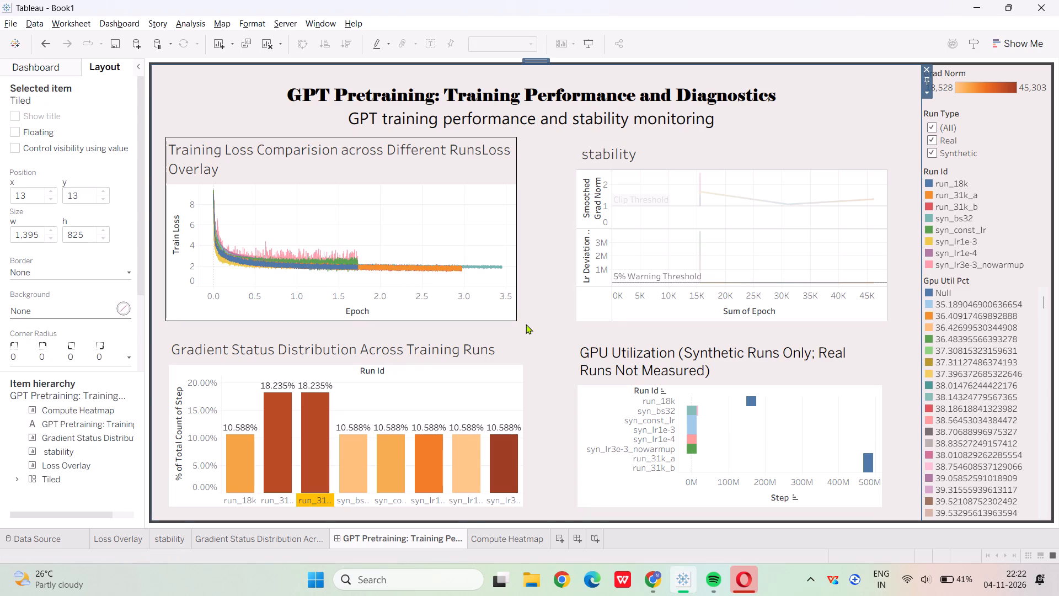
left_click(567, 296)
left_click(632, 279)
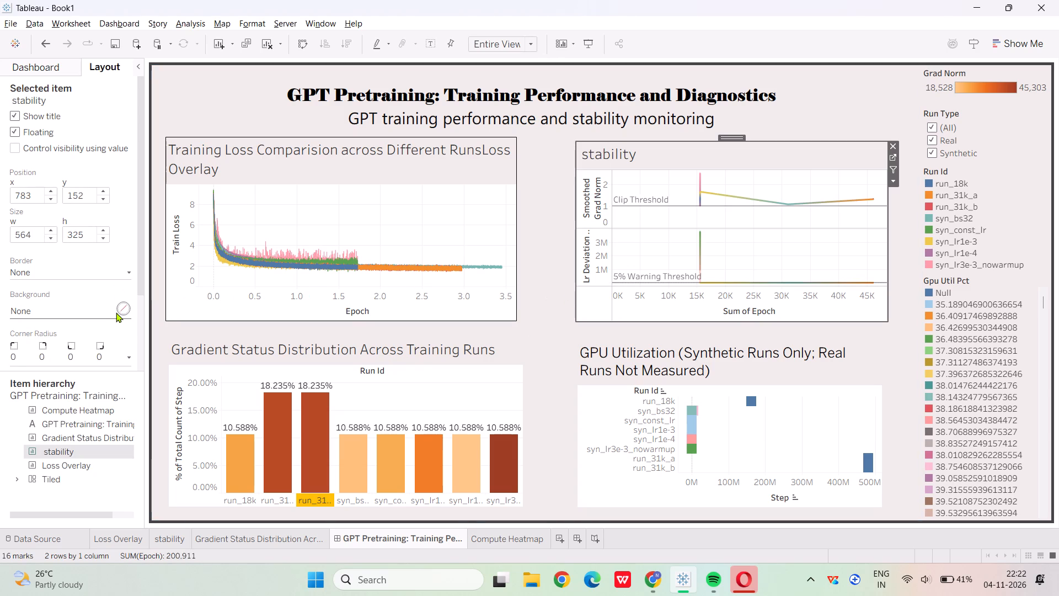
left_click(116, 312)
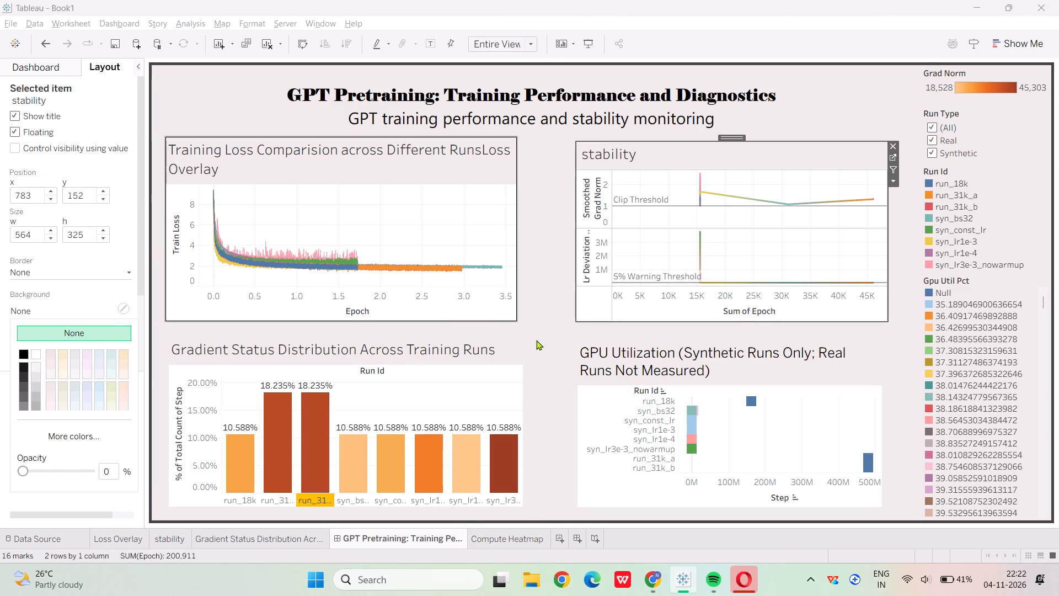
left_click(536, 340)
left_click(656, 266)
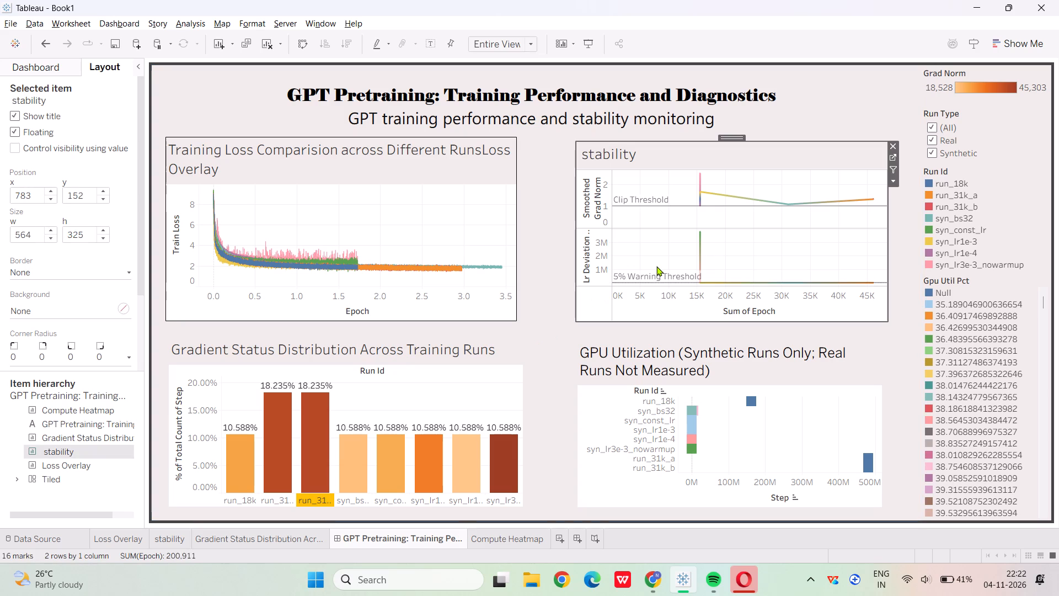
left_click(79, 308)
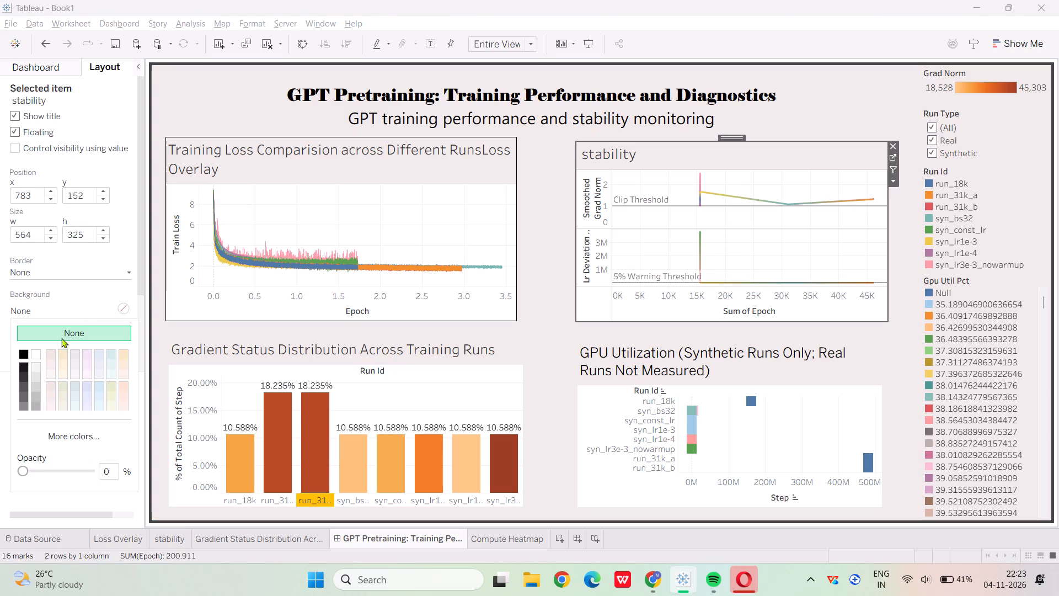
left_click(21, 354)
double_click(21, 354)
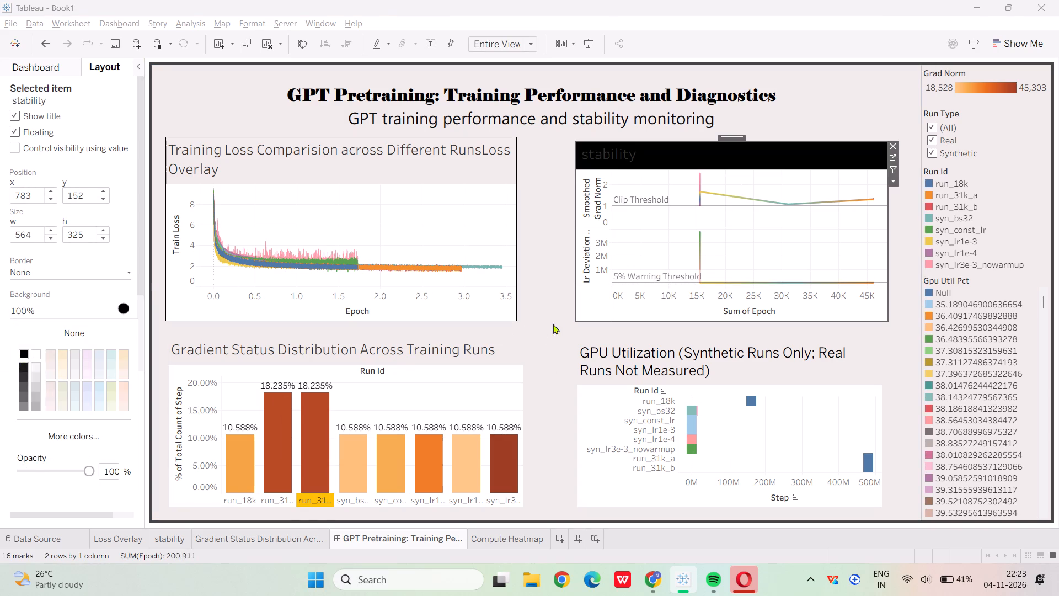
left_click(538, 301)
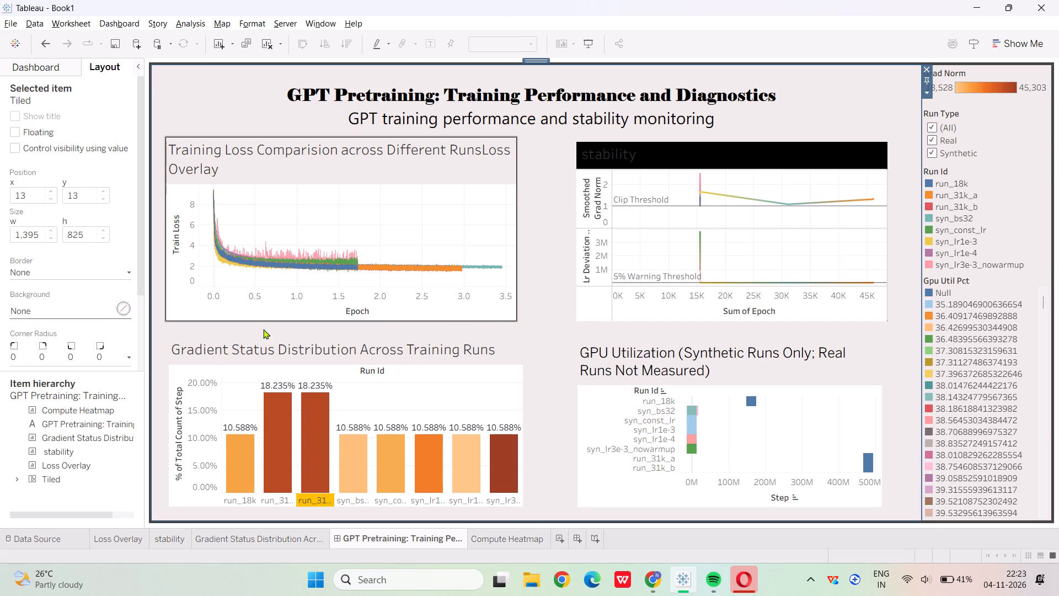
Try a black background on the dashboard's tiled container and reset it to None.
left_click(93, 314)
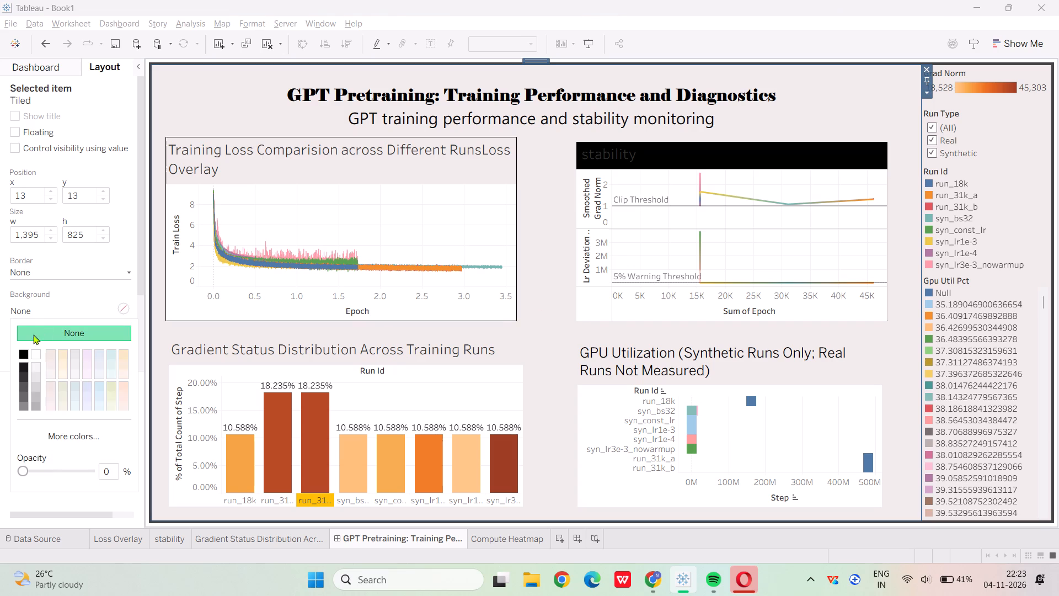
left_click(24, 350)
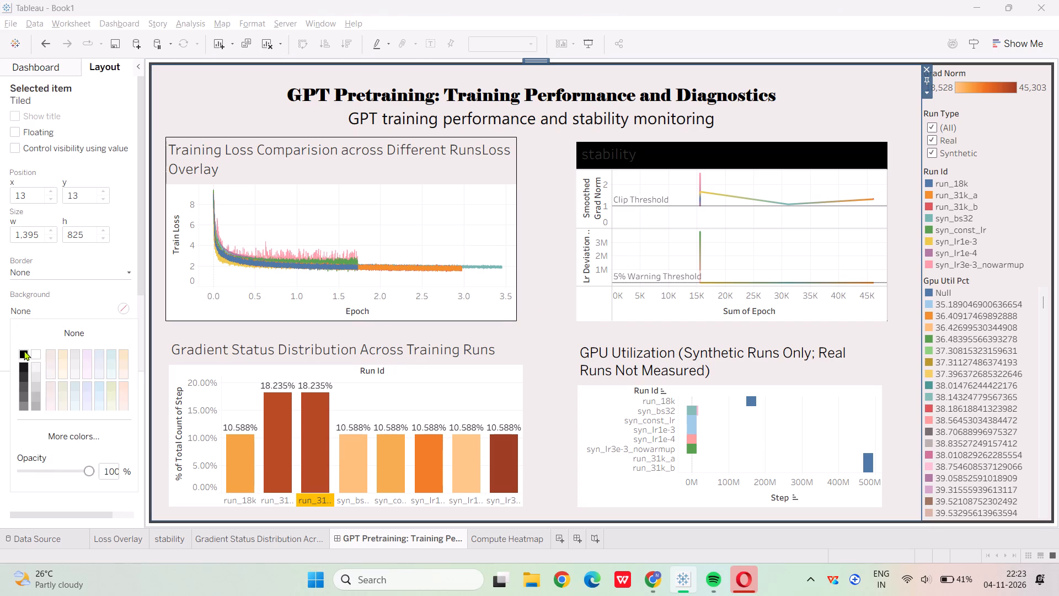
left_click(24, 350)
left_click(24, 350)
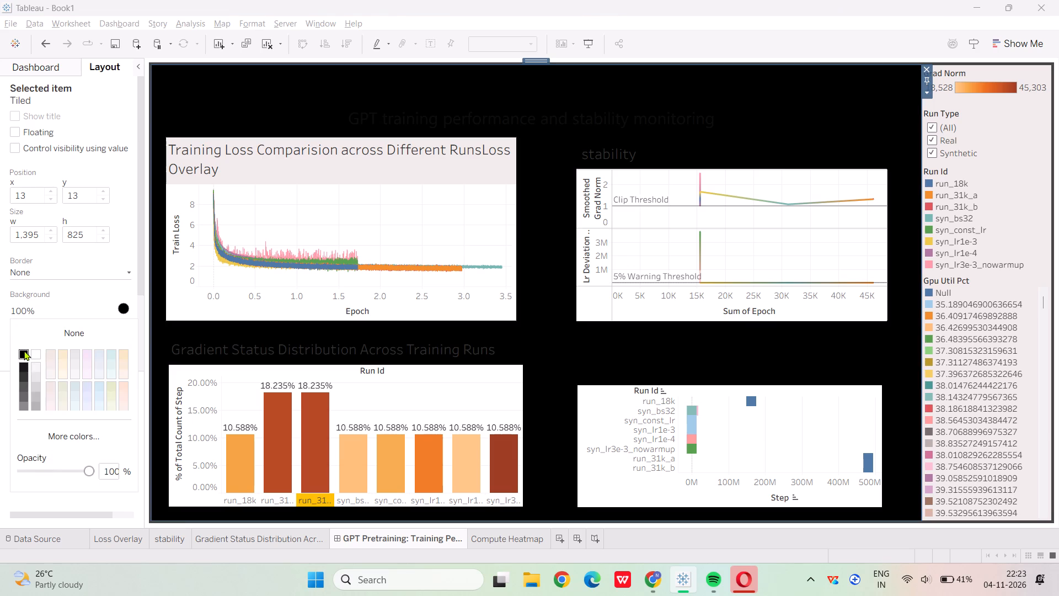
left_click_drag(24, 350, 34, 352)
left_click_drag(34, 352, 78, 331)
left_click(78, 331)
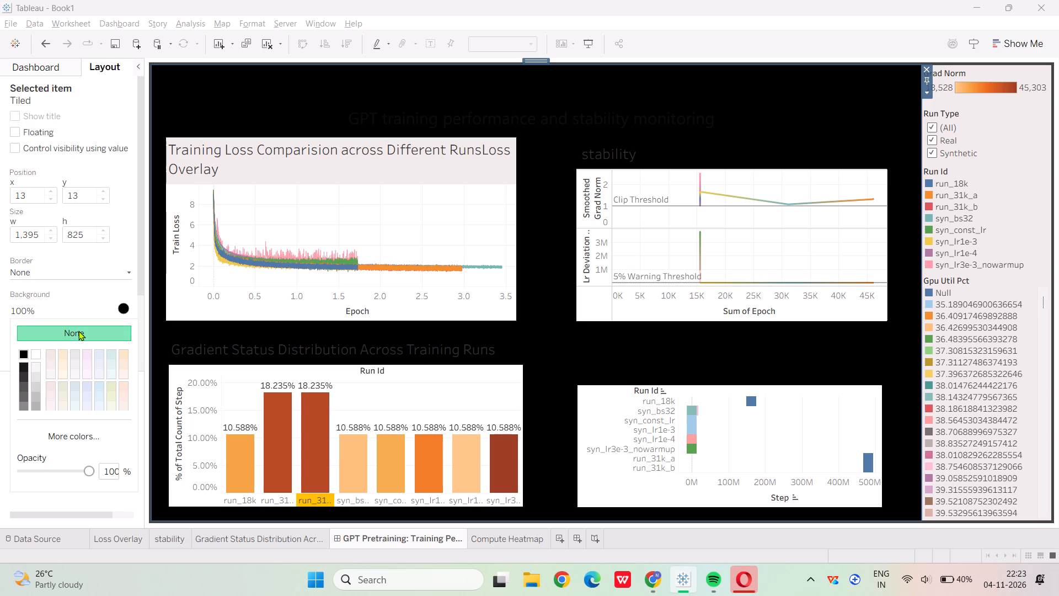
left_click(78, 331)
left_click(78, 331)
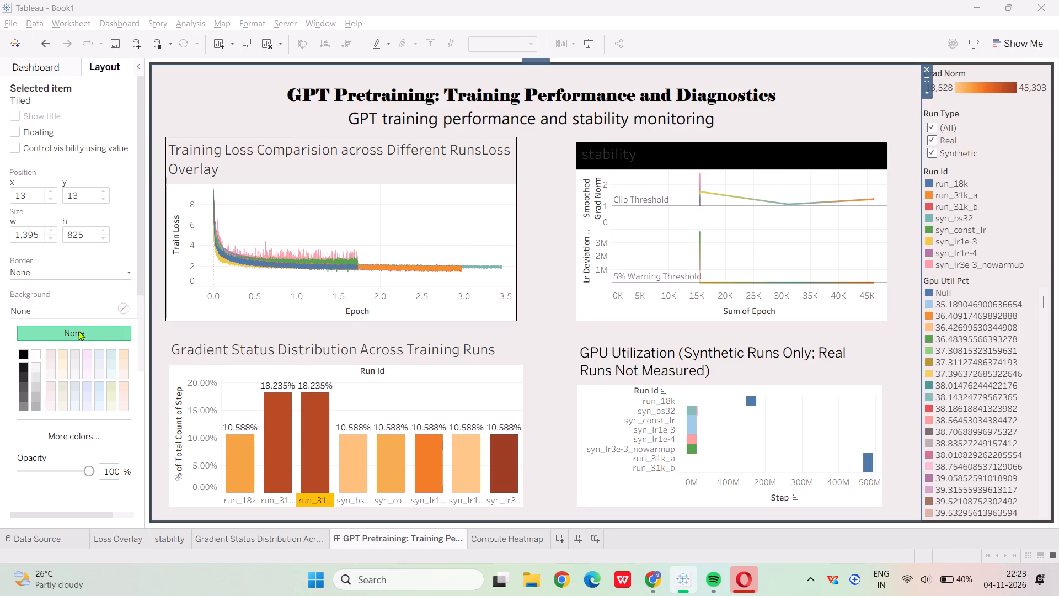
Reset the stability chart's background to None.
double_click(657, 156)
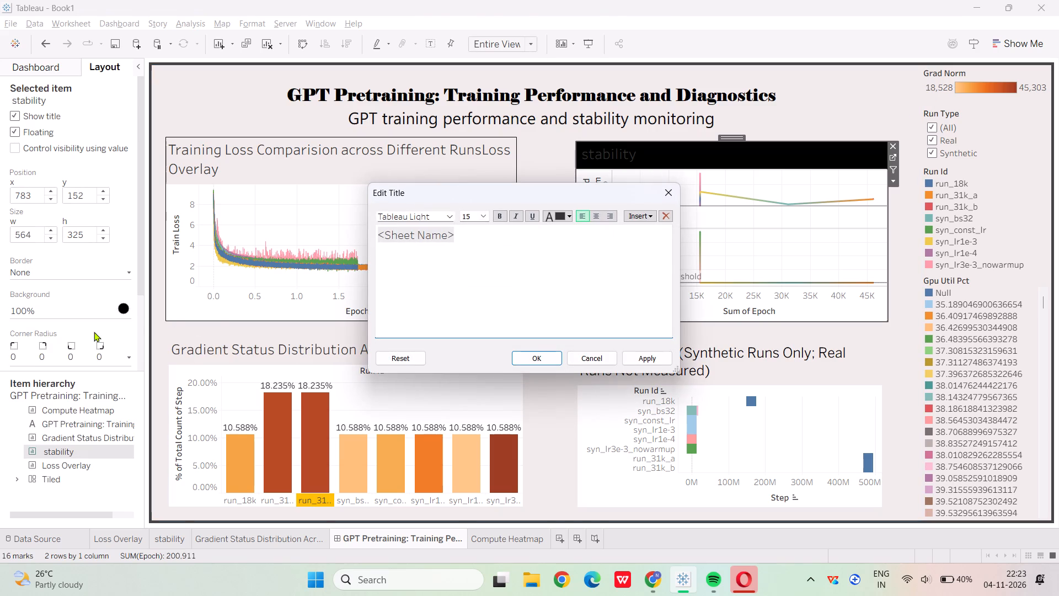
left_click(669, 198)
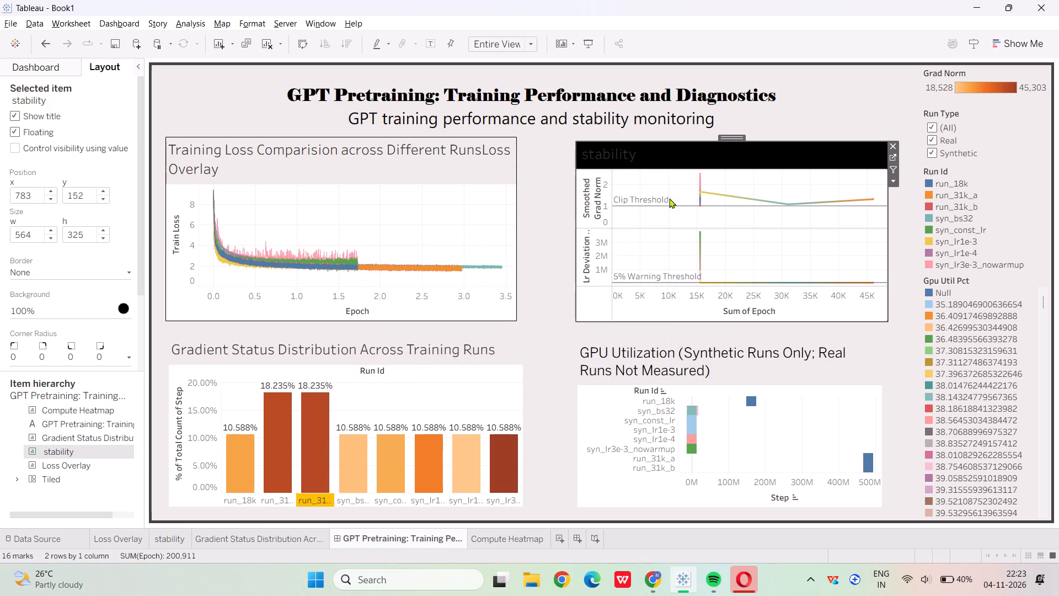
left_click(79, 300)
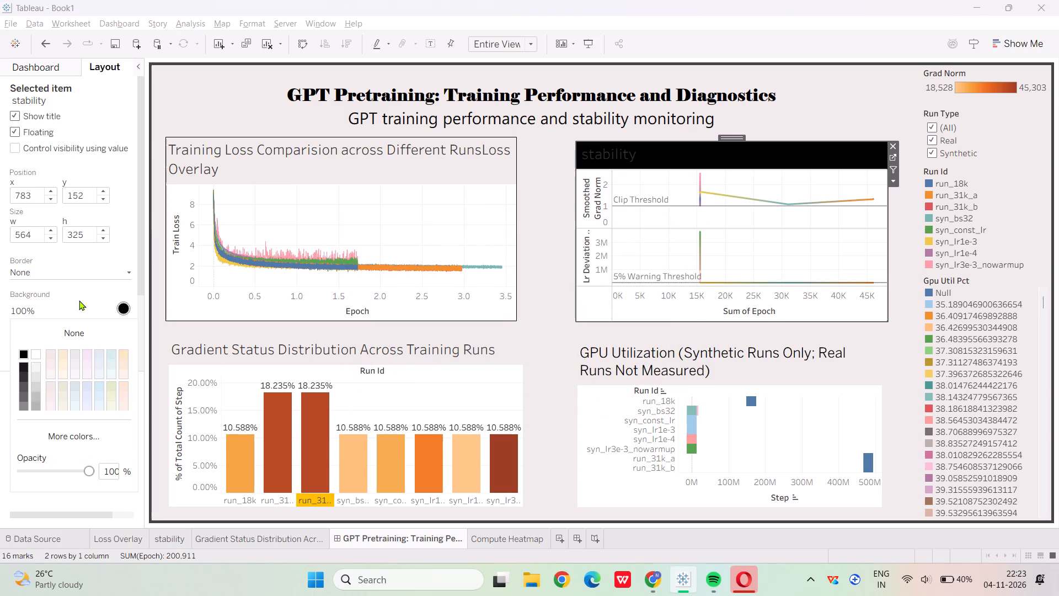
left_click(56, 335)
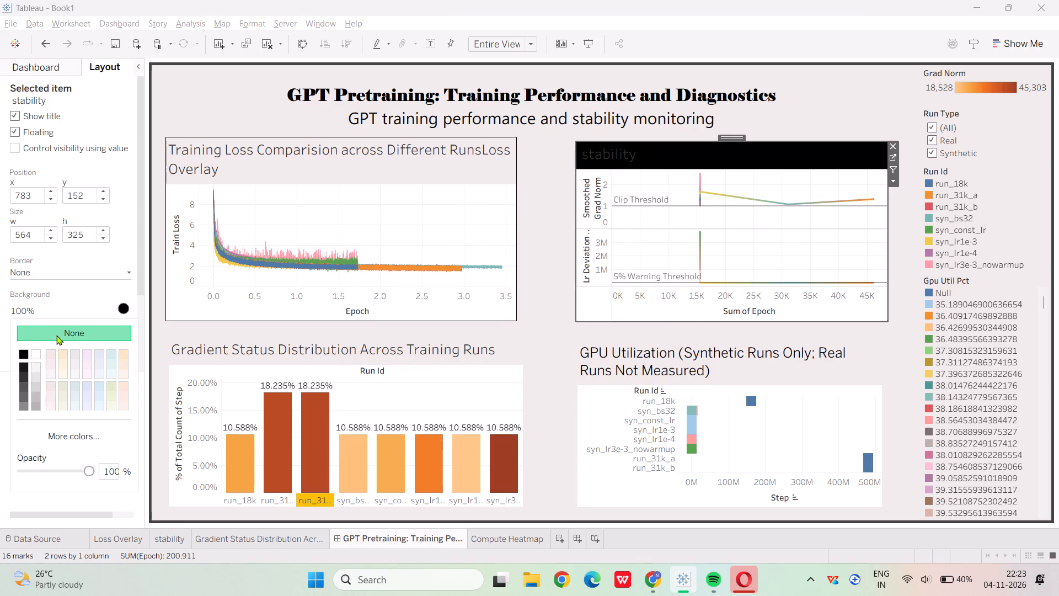
Give the stability chart a solid black border.
left_click(47, 269)
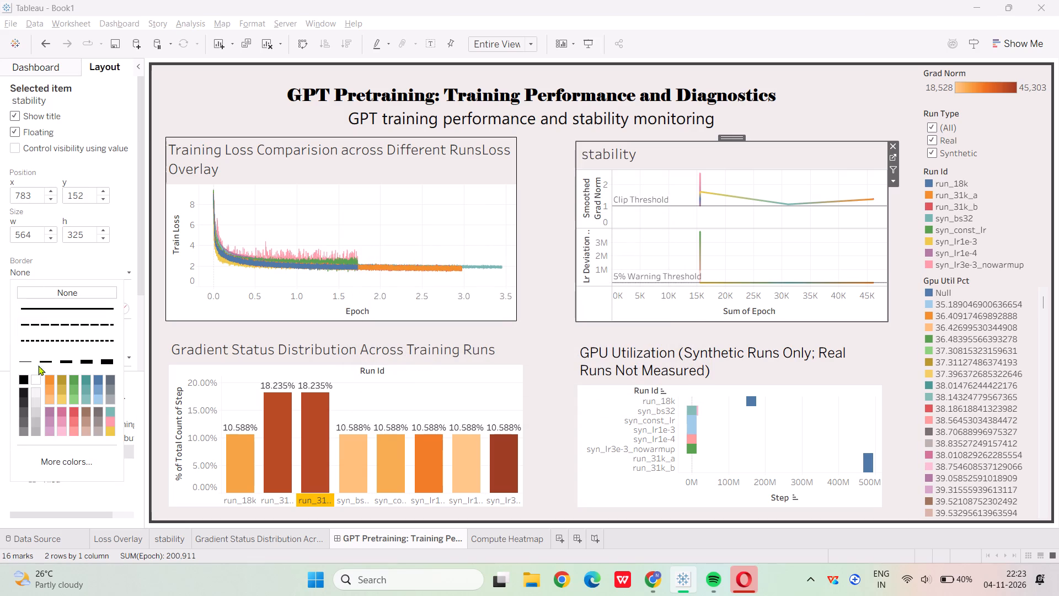
left_click(24, 380)
left_click(24, 380)
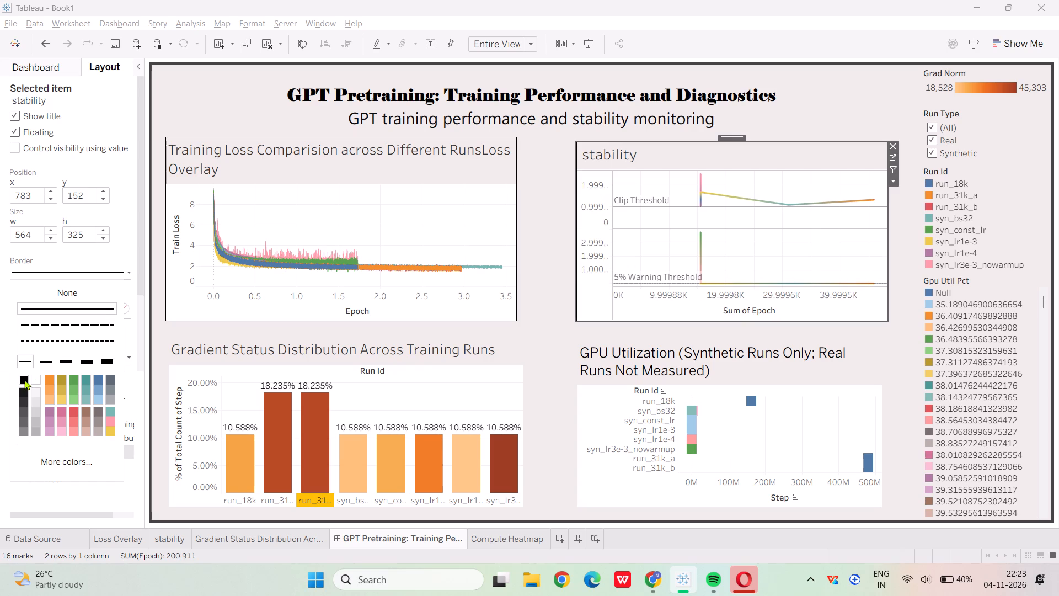
left_click(540, 310)
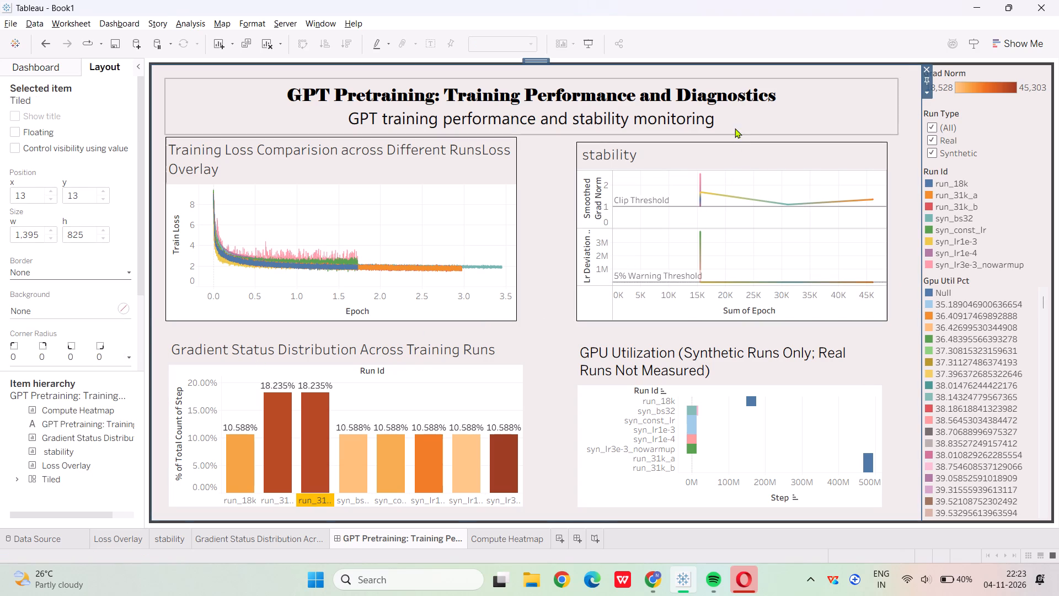
Extend the stability chart's top edge upward to about y 141, nearly level with the training loss chart's top, making it about 336 high.
left_click(732, 169)
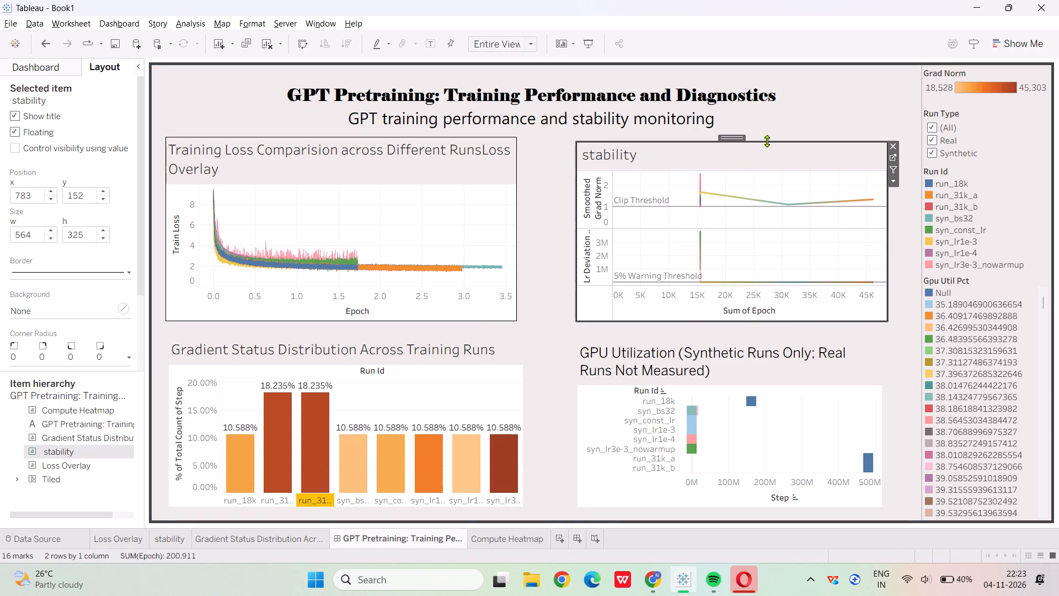
left_click(765, 137)
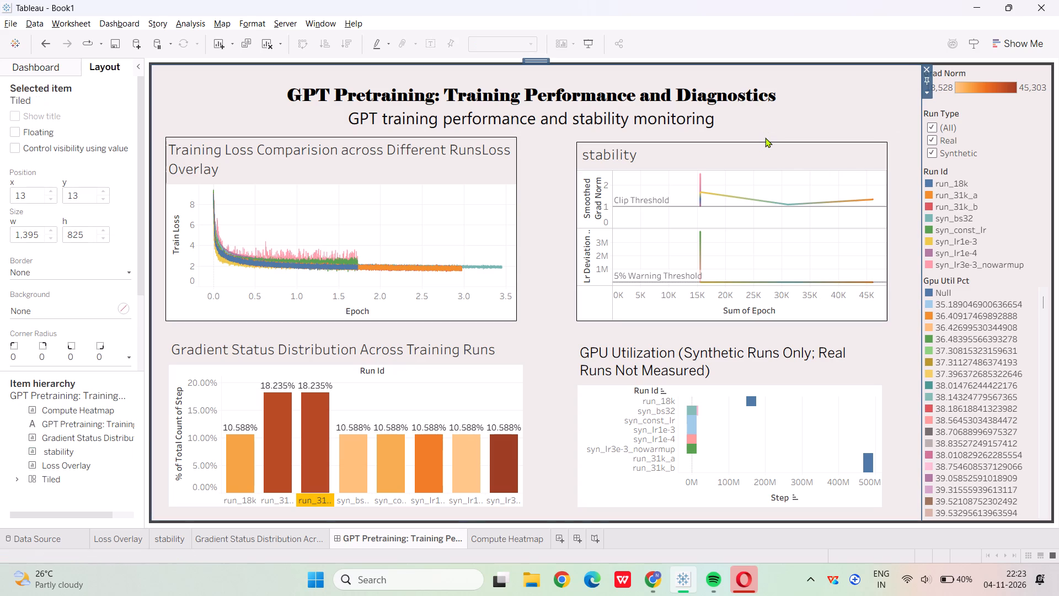
left_click_drag(765, 137, 766, 143)
left_click(766, 143)
left_click_drag(767, 142, 767, 141)
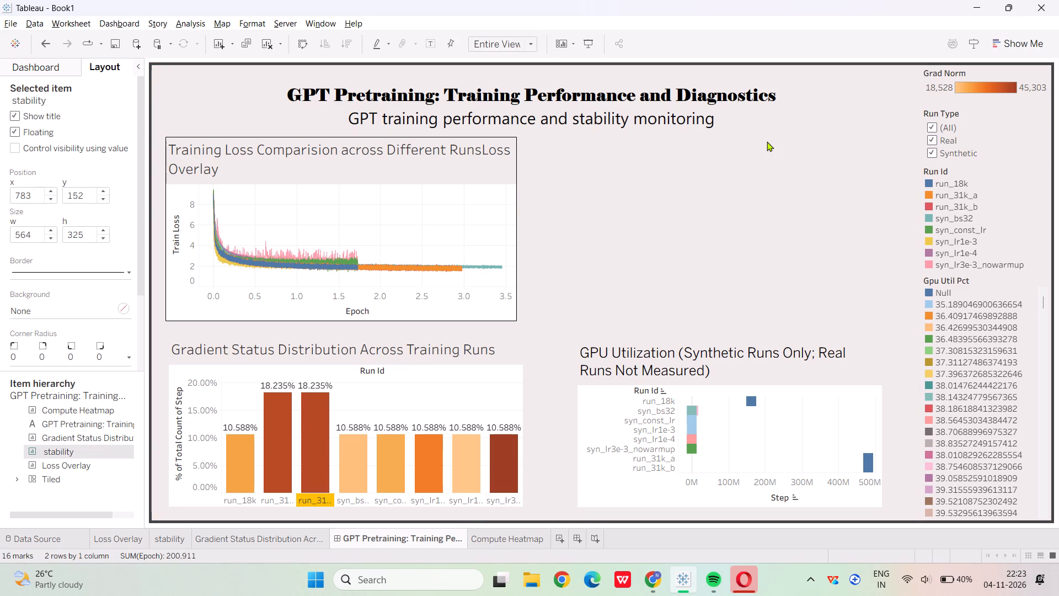
left_click_drag(767, 141, 764, 134)
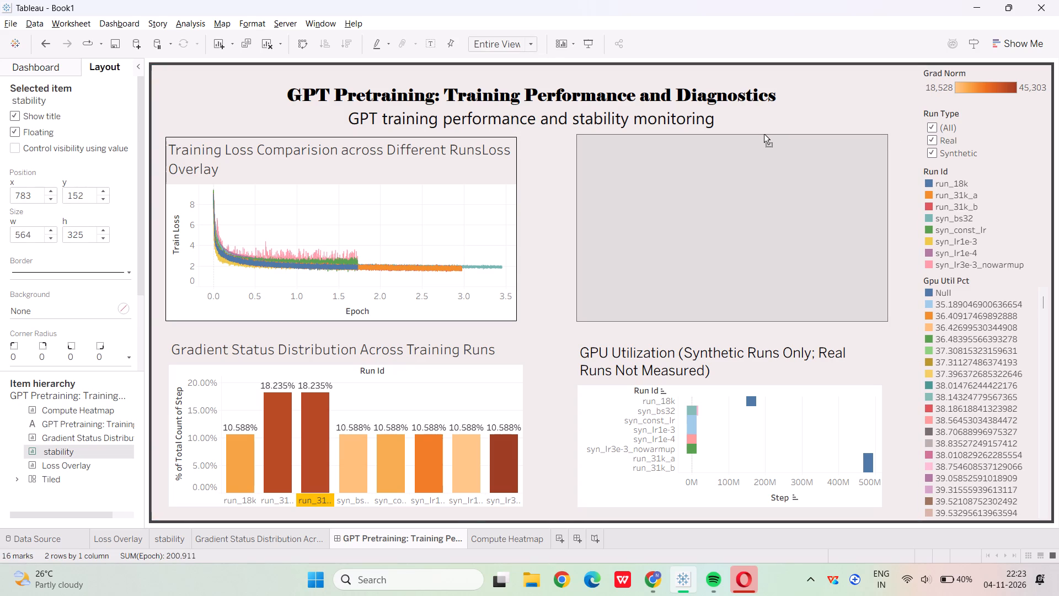
left_click_drag(764, 134, 763, 136)
left_click(830, 113)
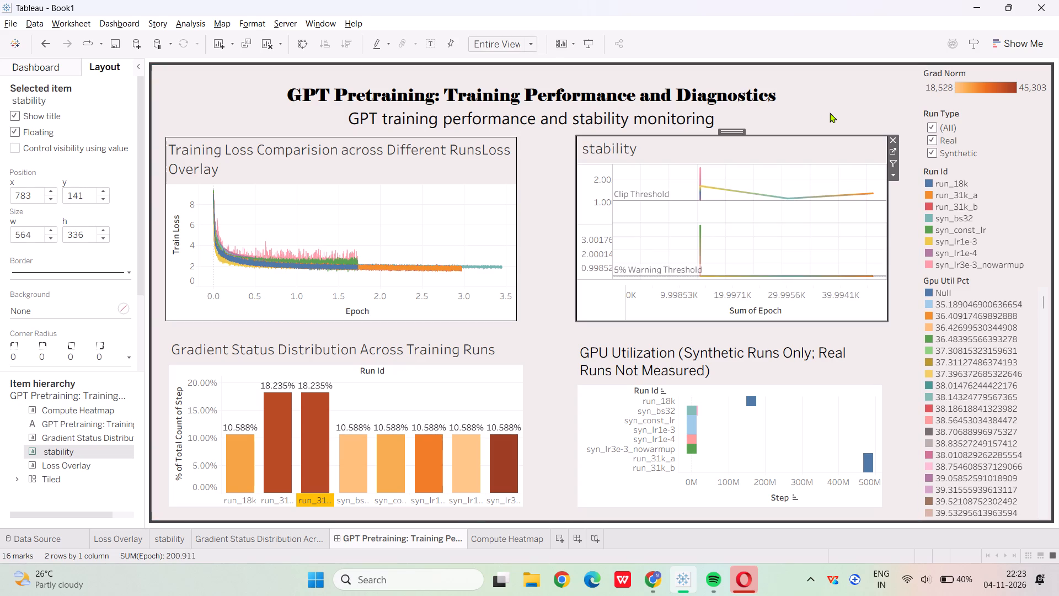
left_click(563, 290)
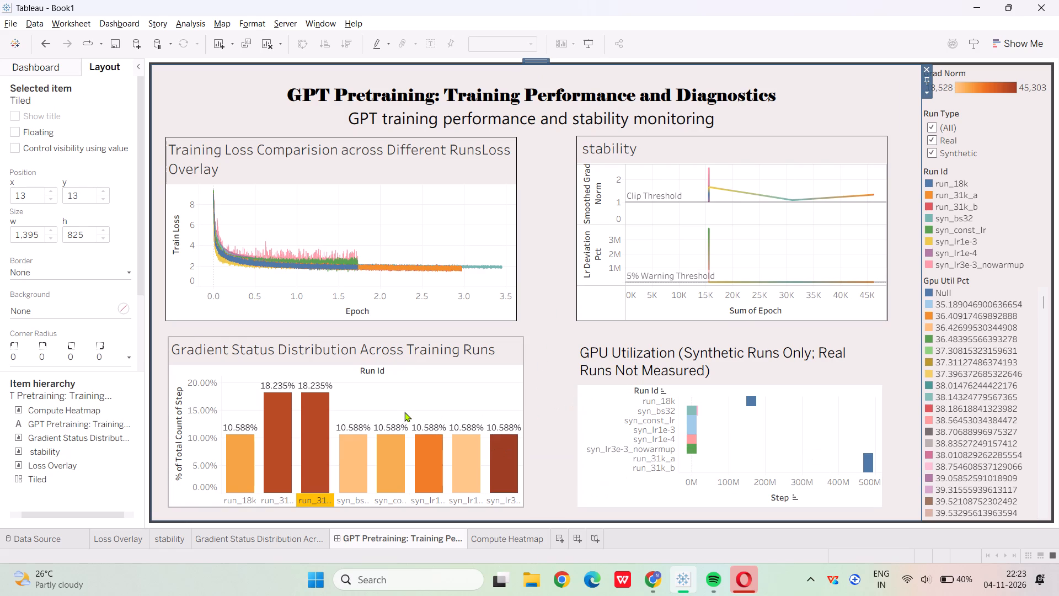
Give the Gradient Status Distribution chart a solid black border.
left_click(454, 397)
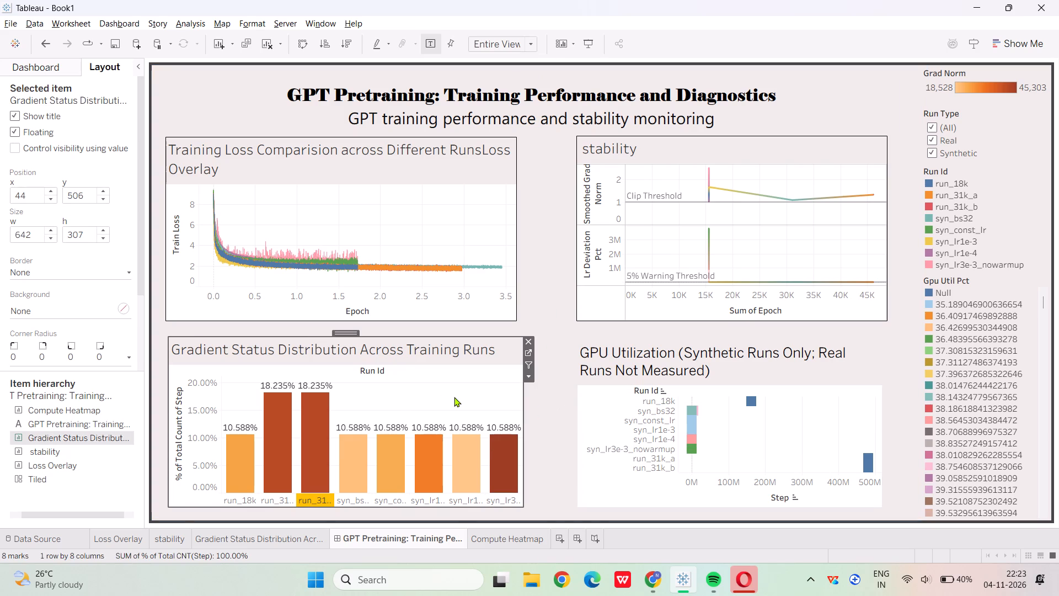
left_click(60, 262)
left_click(131, 269)
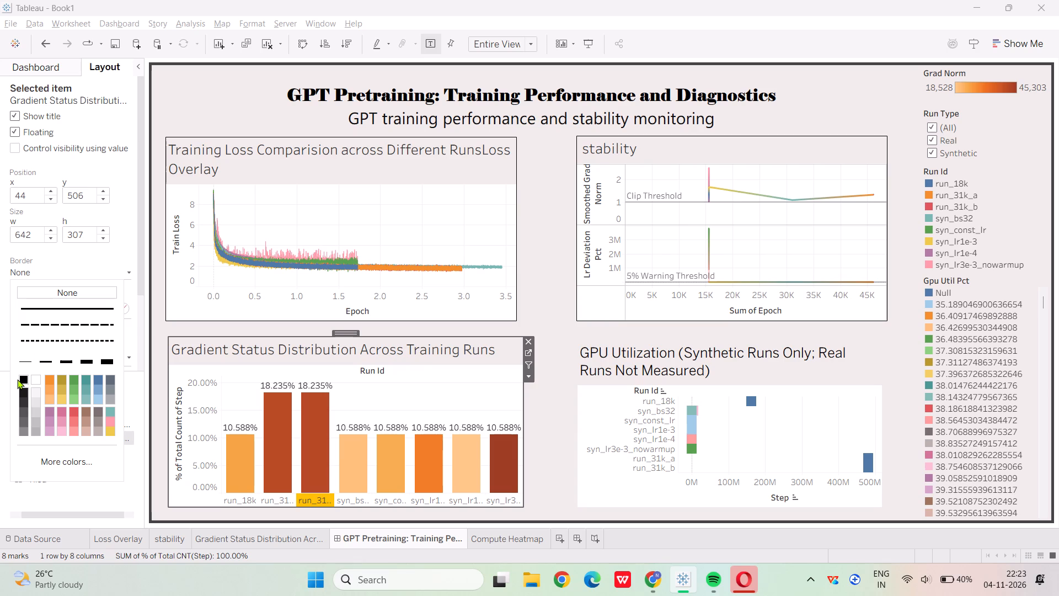
left_click(23, 379)
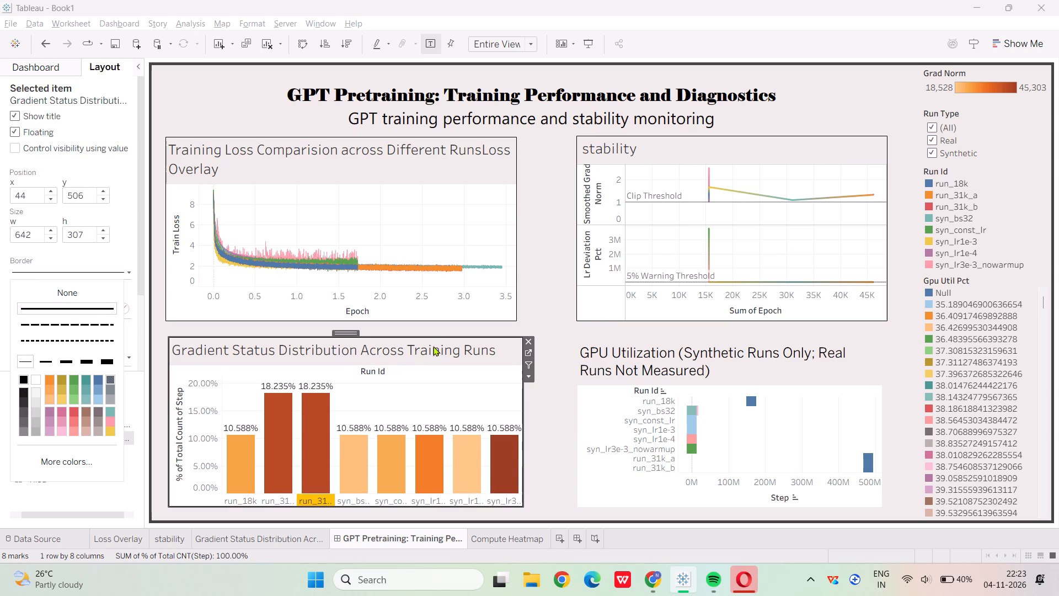
left_click(560, 350)
left_click(571, 377)
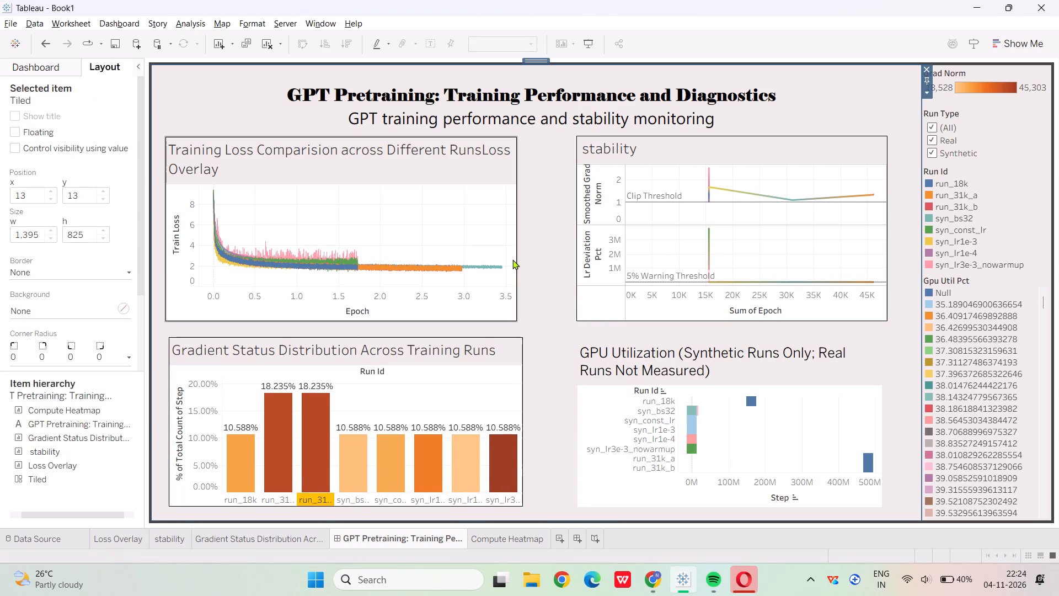
Move the Gradient Status Distribution chart slightly left so it lines up with the training loss chart above it.
left_click(358, 333)
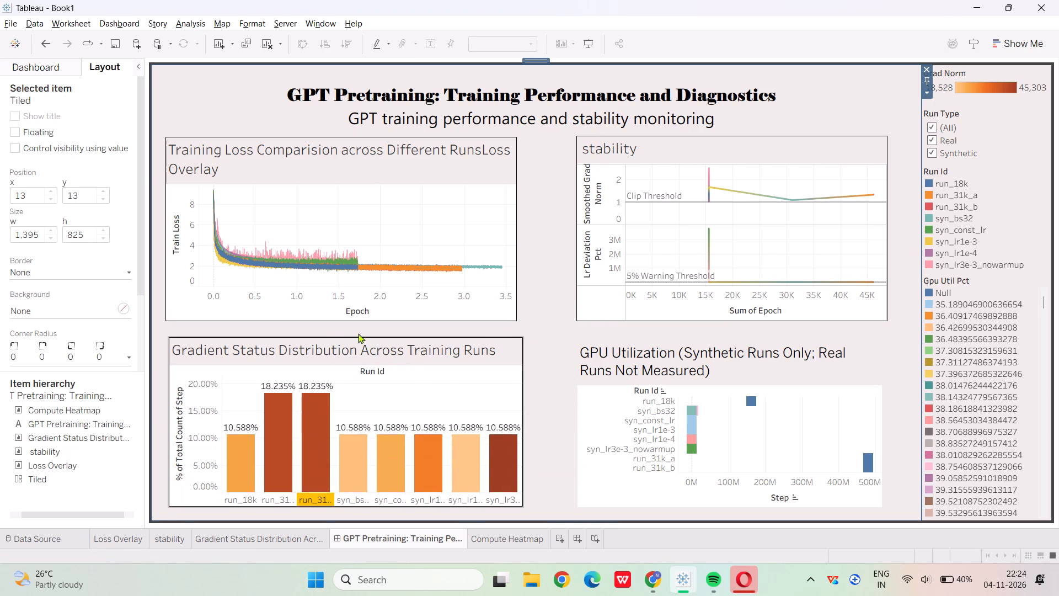
left_click(358, 363)
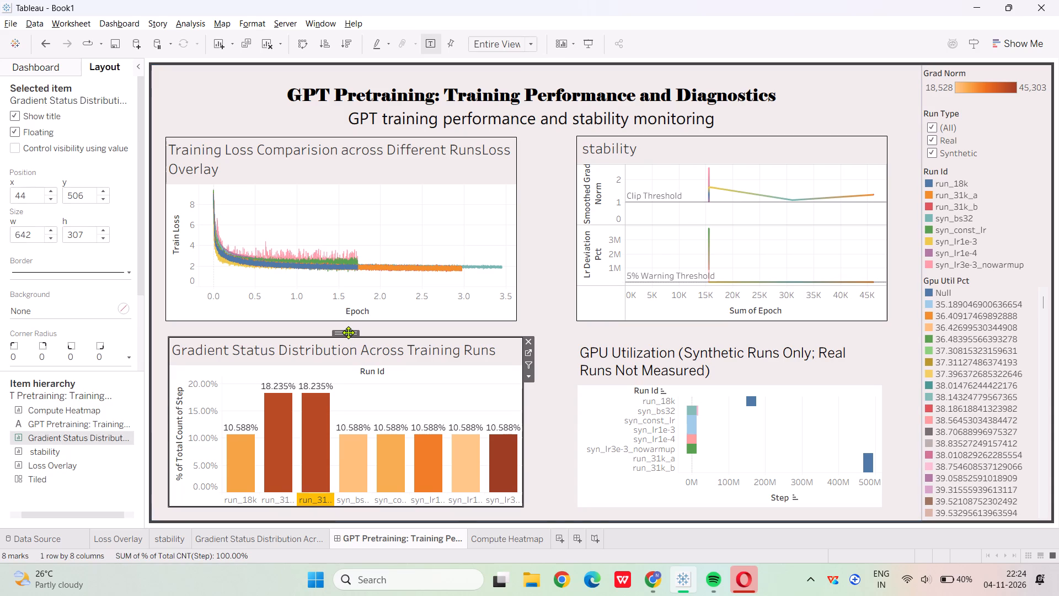
left_click_drag(348, 332, 347, 331)
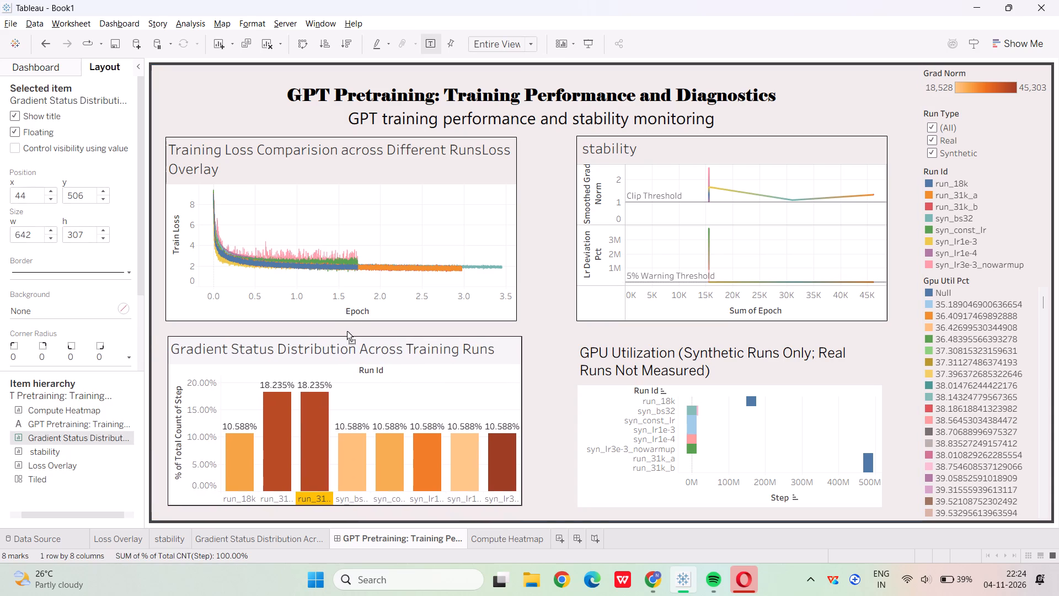
left_click_drag(347, 331, 341, 332)
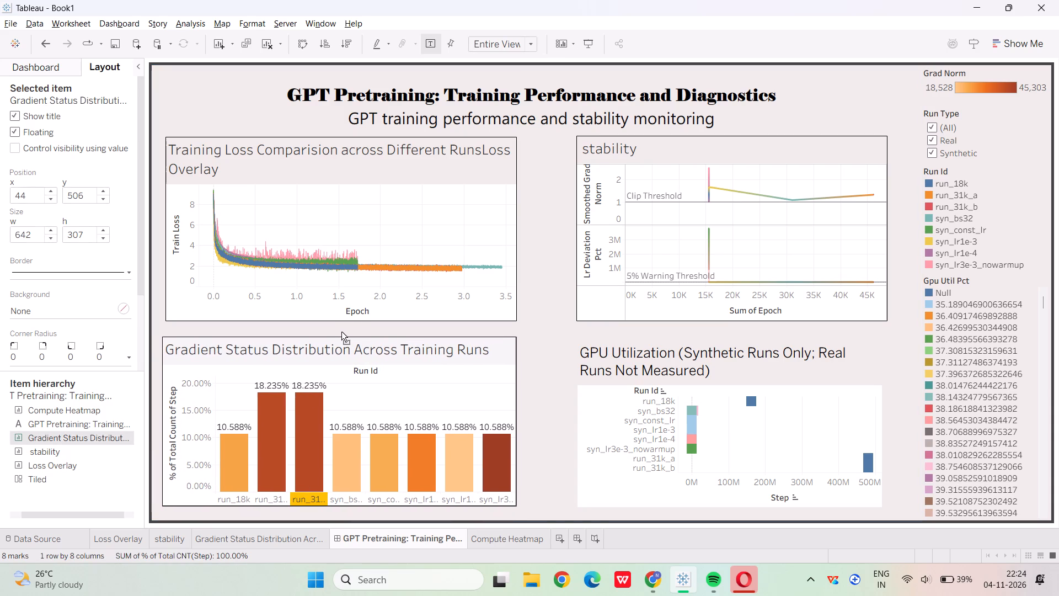
left_click_drag(341, 332, 343, 333)
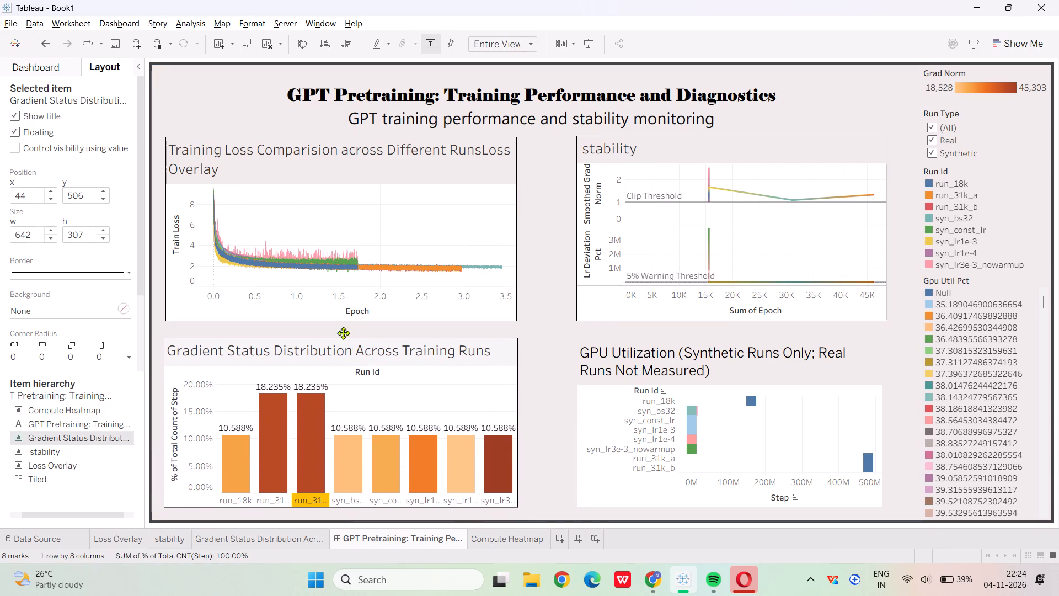
Give the GPU Utilization chart (Compute Heatmap) a solid black border.
left_click(569, 377)
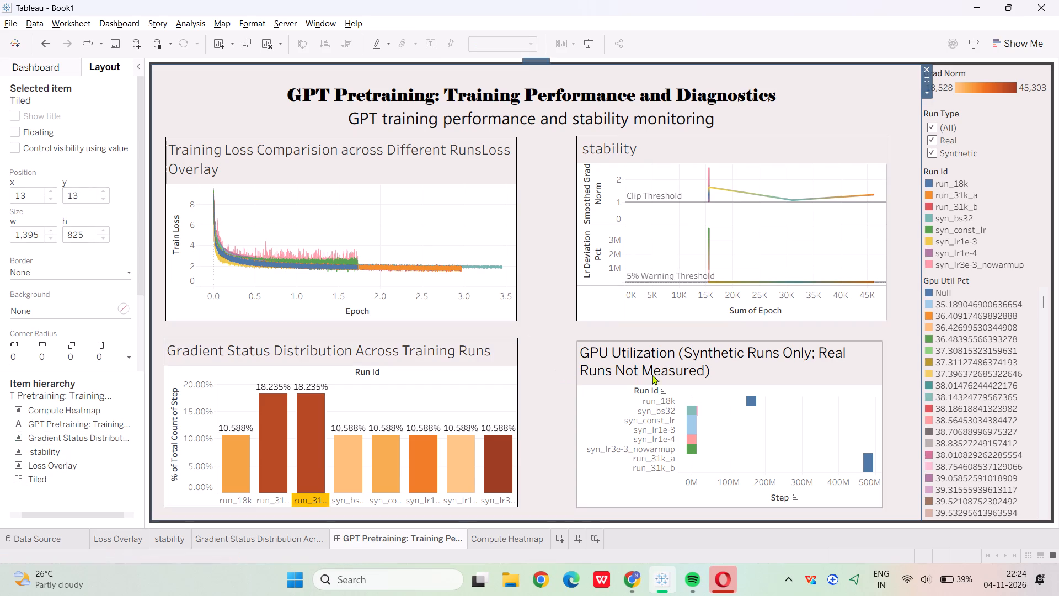
left_click(710, 376)
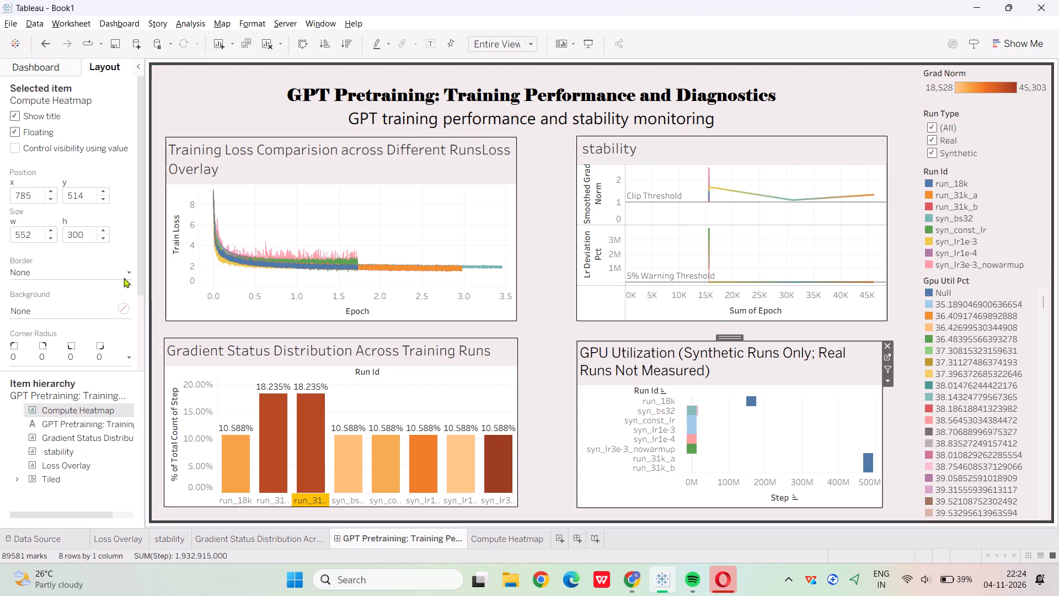
left_click(119, 267)
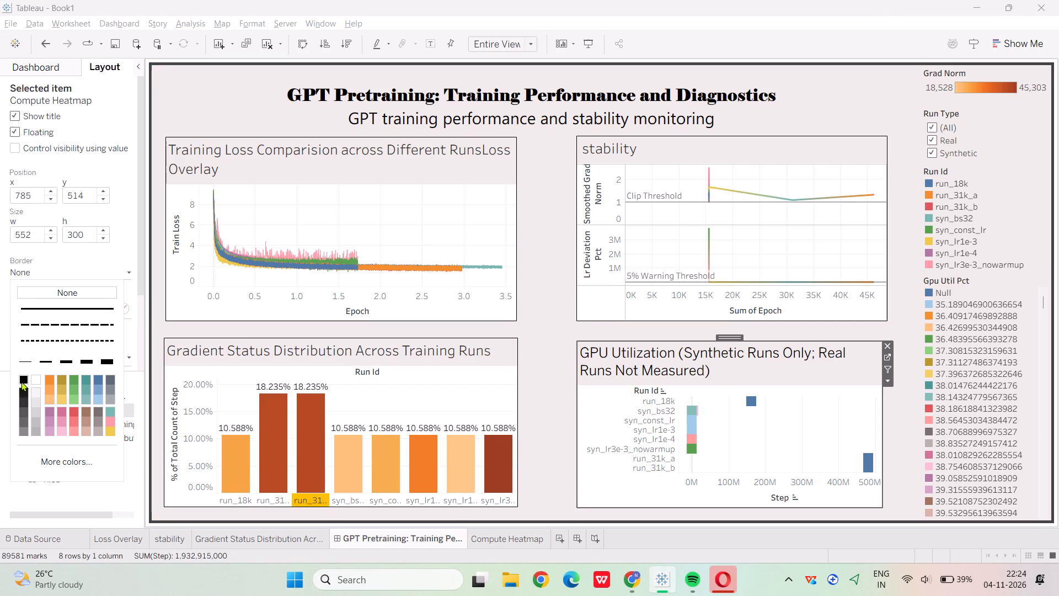
left_click(20, 380)
left_click(654, 411)
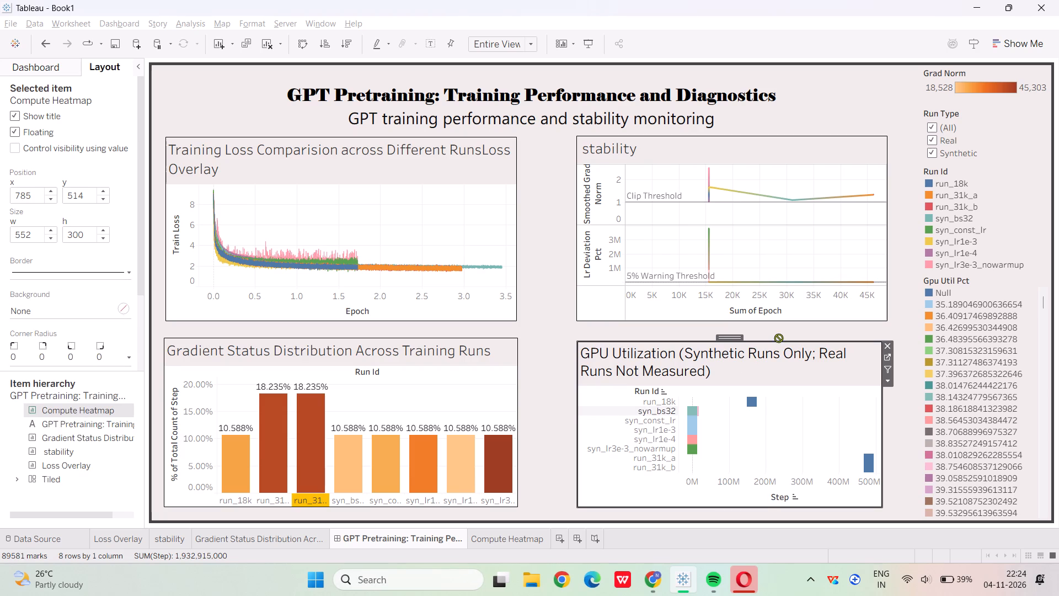
Extend the GPU Utilization chart's top edge upward to about y 509, nearly level with the neighbouring gradient chart, making it about 305 high.
left_click_drag(779, 340, 779, 333)
left_click_drag(779, 333, 785, 340)
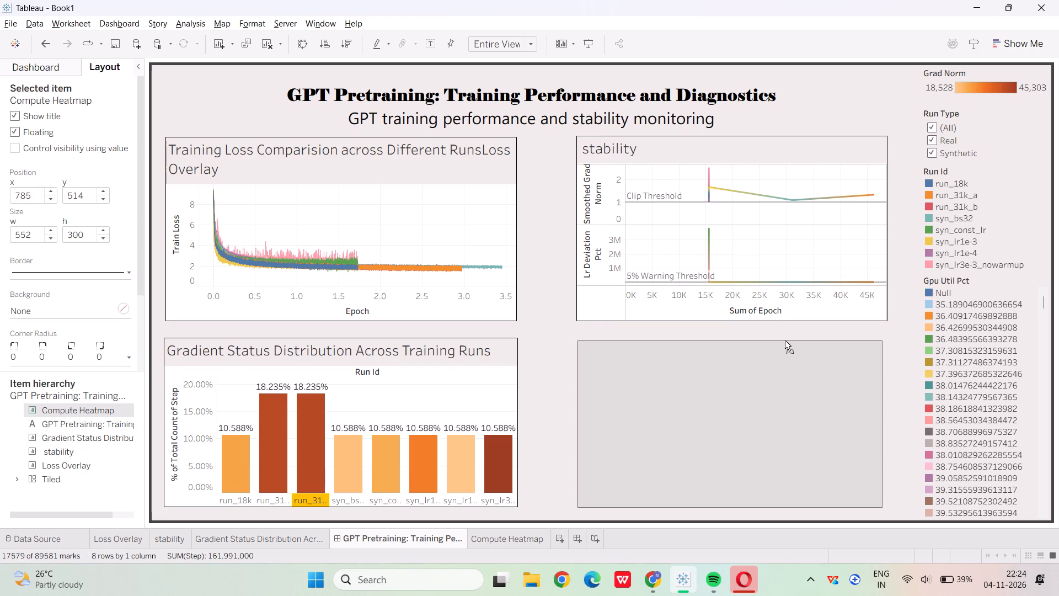
left_click_drag(785, 340, 785, 339)
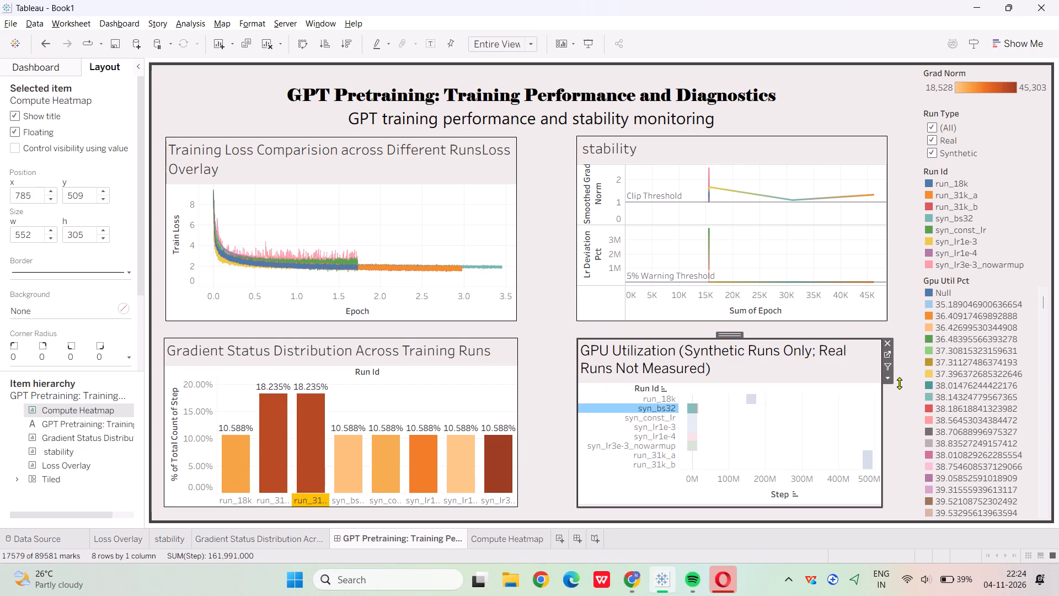
Widen the GPU Utilization chart until its right edge nearly lines up with the stability chart above, leaving no chart selected.
left_click(879, 412)
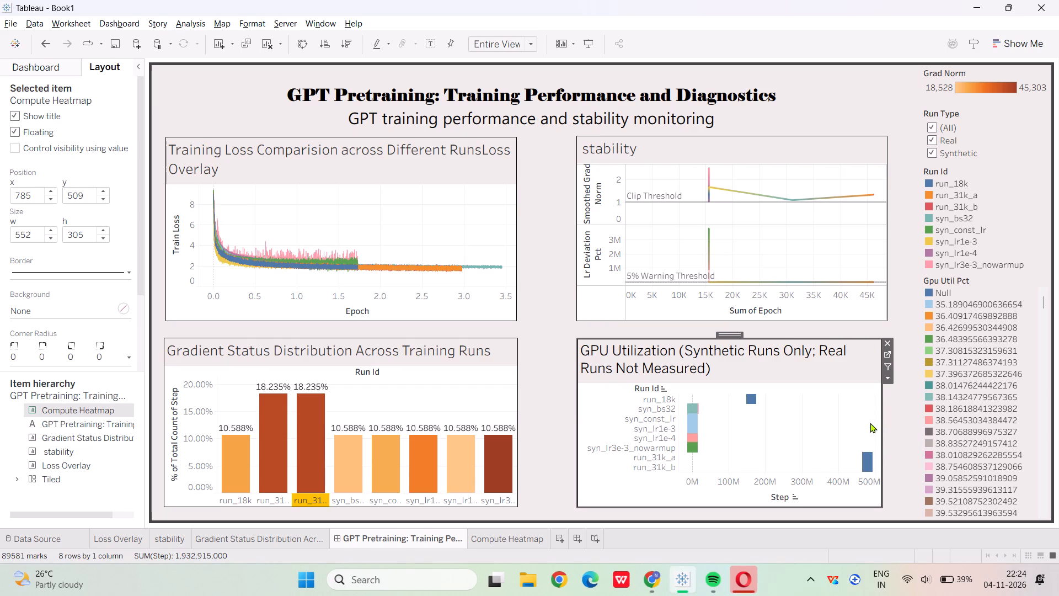
left_click_drag(882, 421, 887, 420)
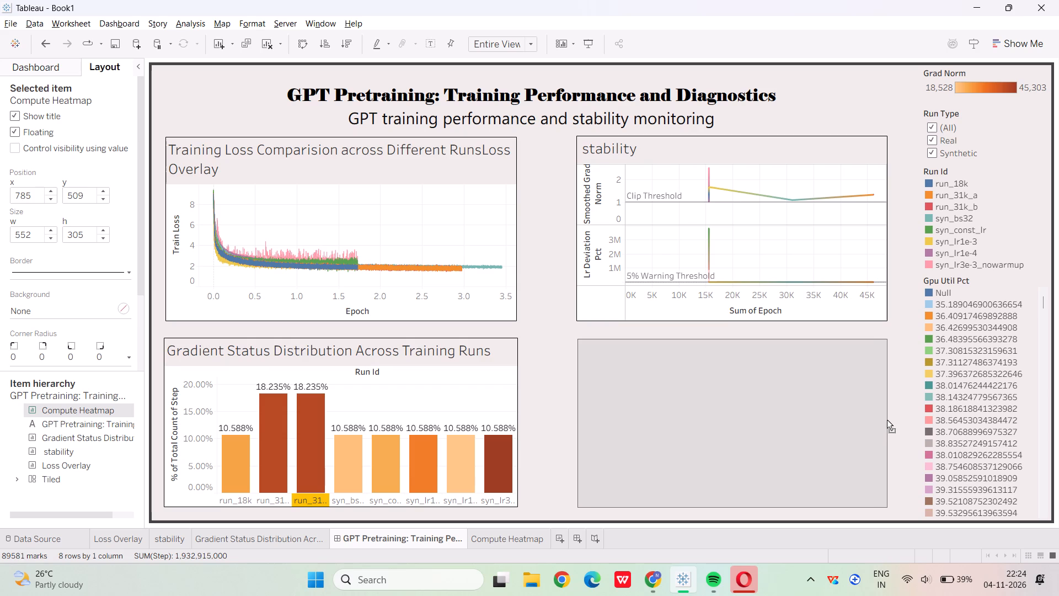
left_click_drag(887, 420, 889, 420)
left_click(558, 423)
left_click(558, 423)
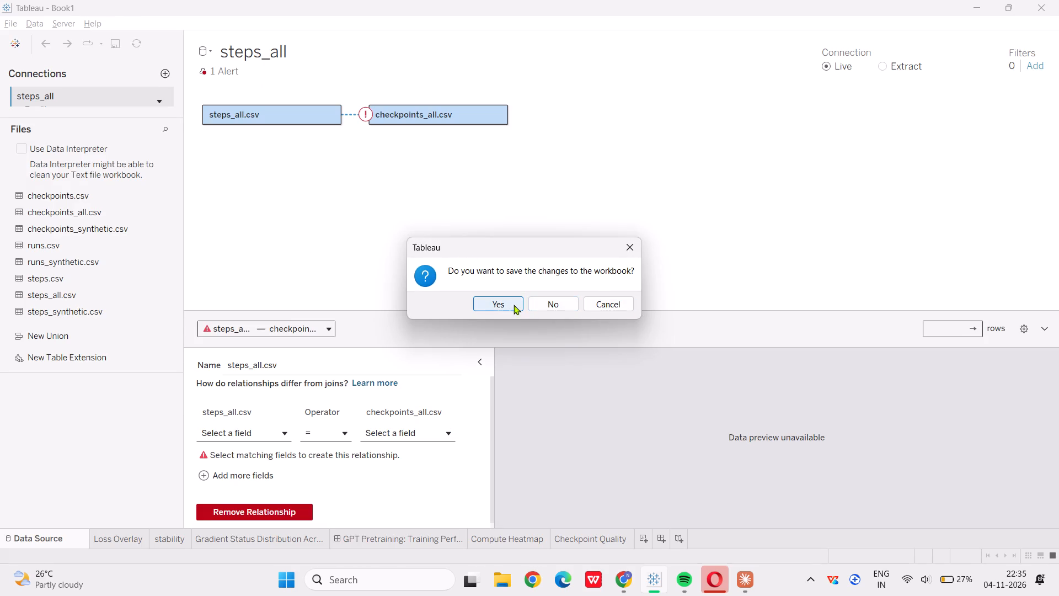
left_click(543, 303)
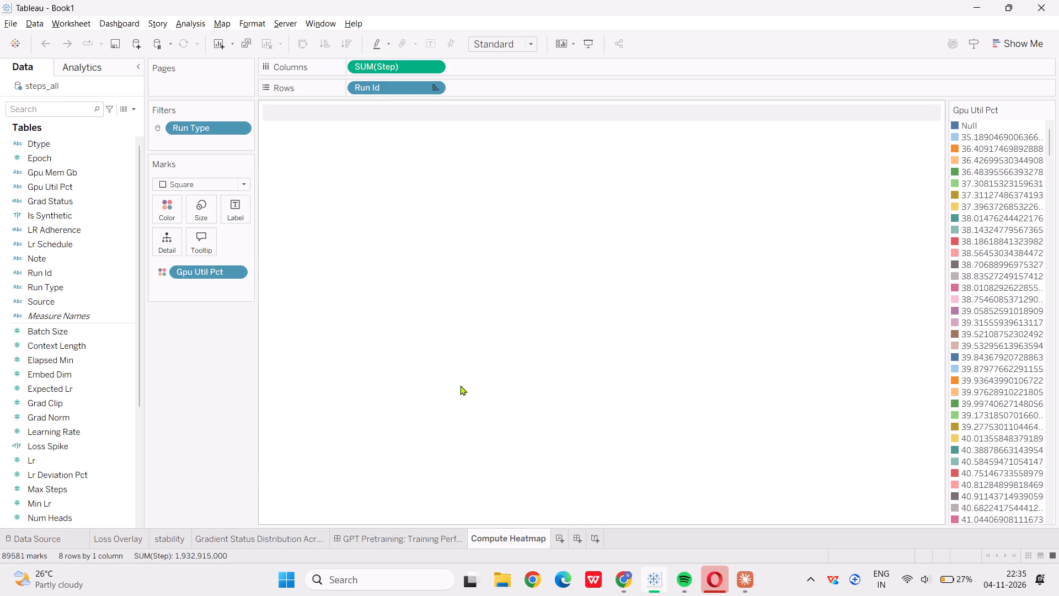
On the GPT Pretraining dashboard, make the stability chart a floating item.
left_click(435, 535)
left_click(435, 535)
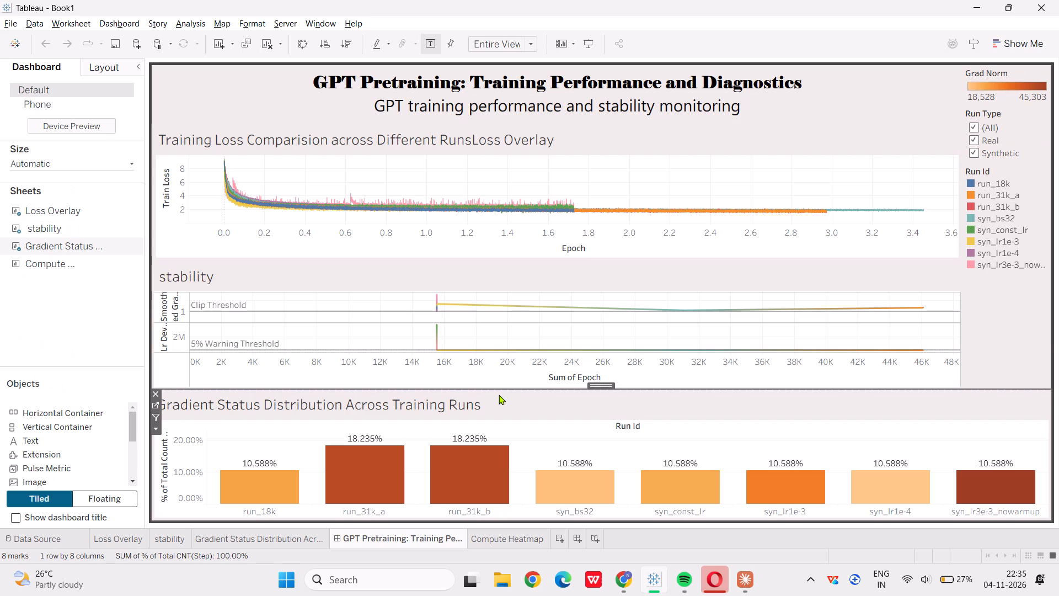
left_click(299, 539)
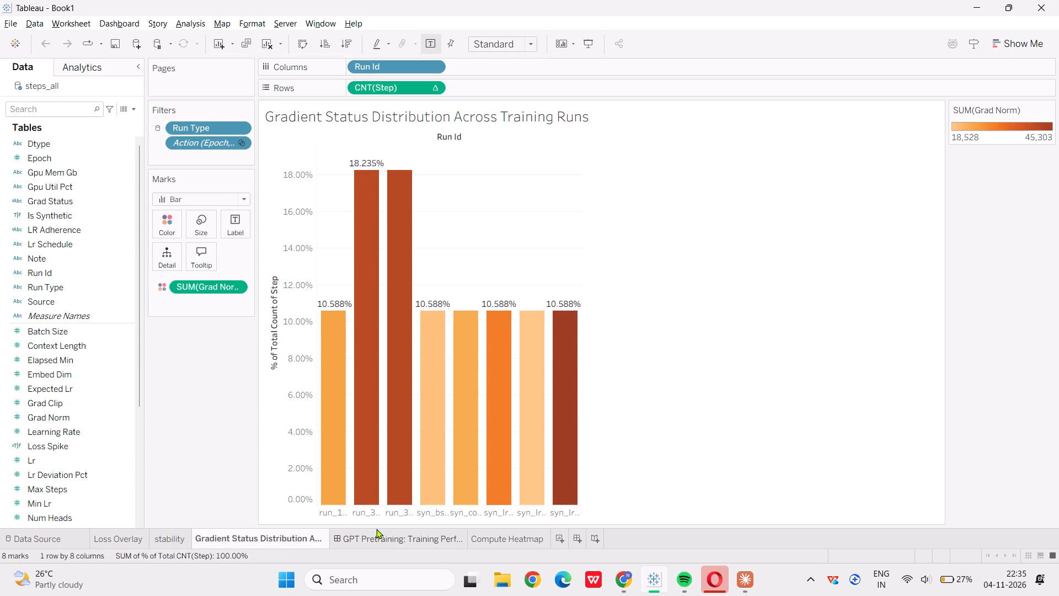
left_click(381, 538)
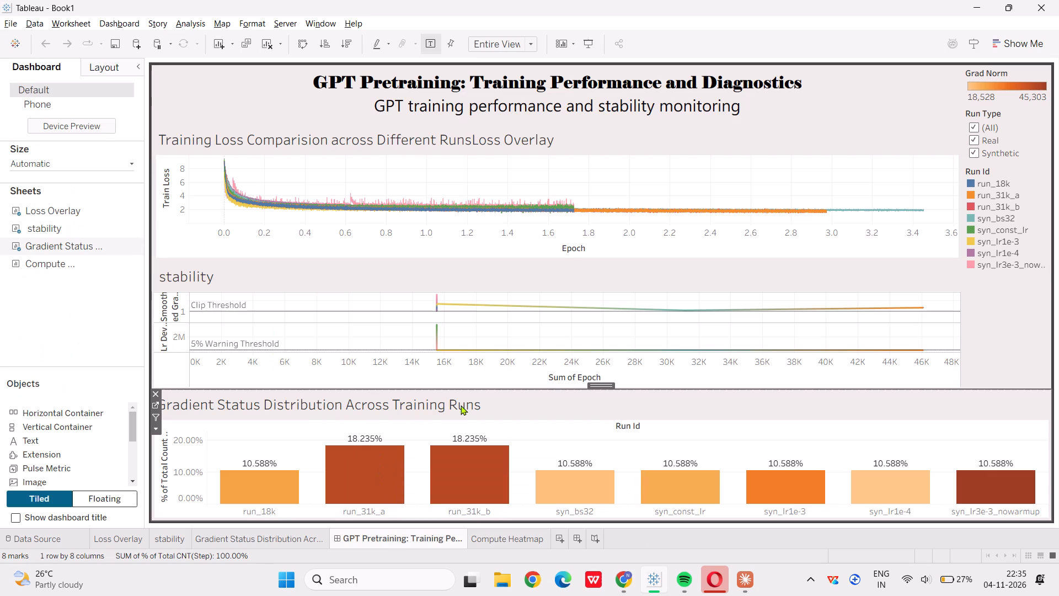
left_click(521, 406)
left_click(913, 380)
left_click(967, 296)
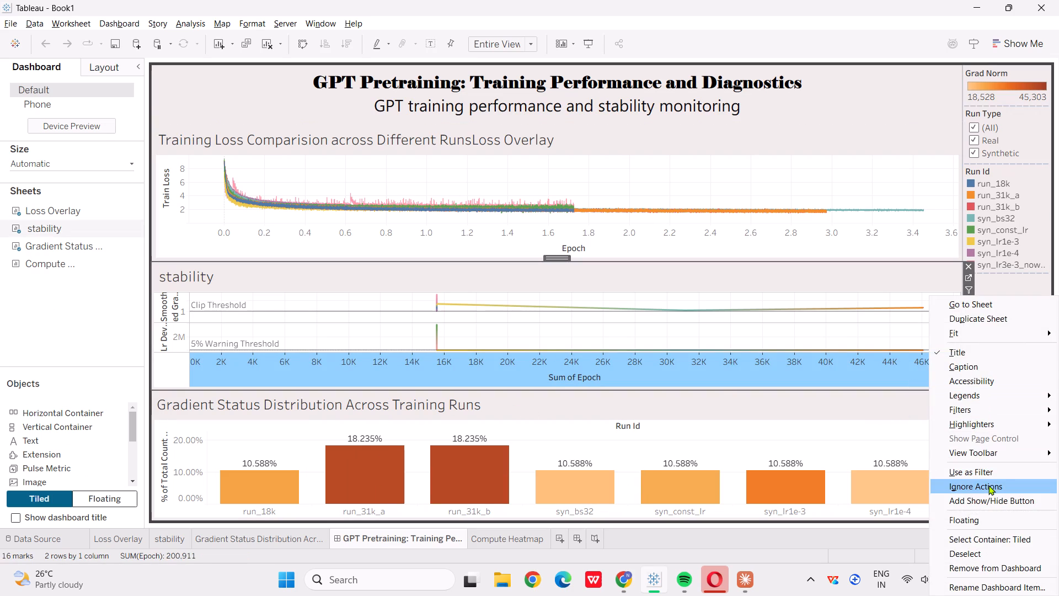
left_click(987, 521)
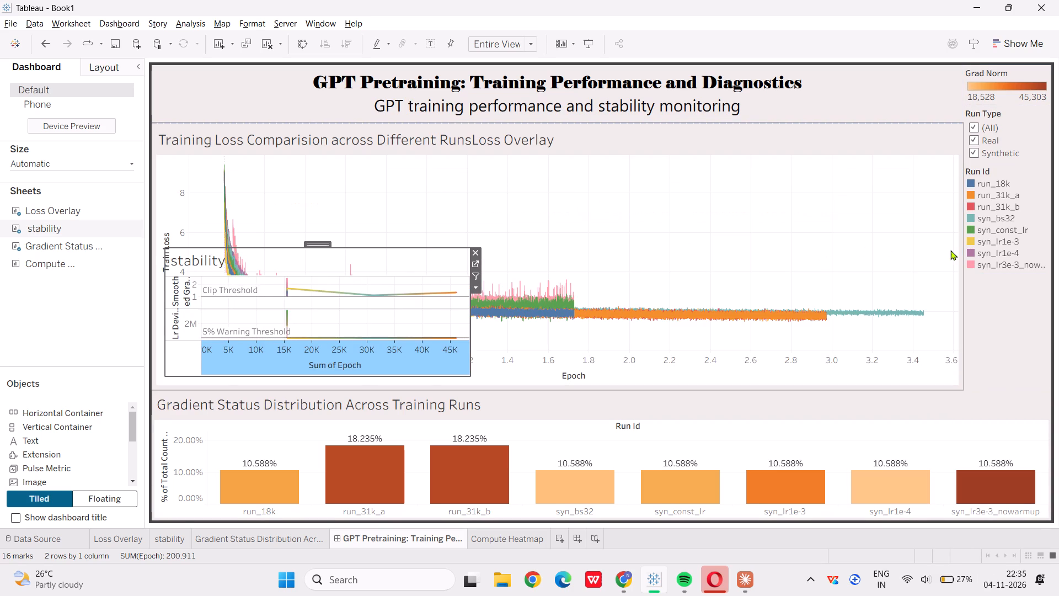
Make the training loss comparison chart a floating item on the dashboard.
left_click(950, 250)
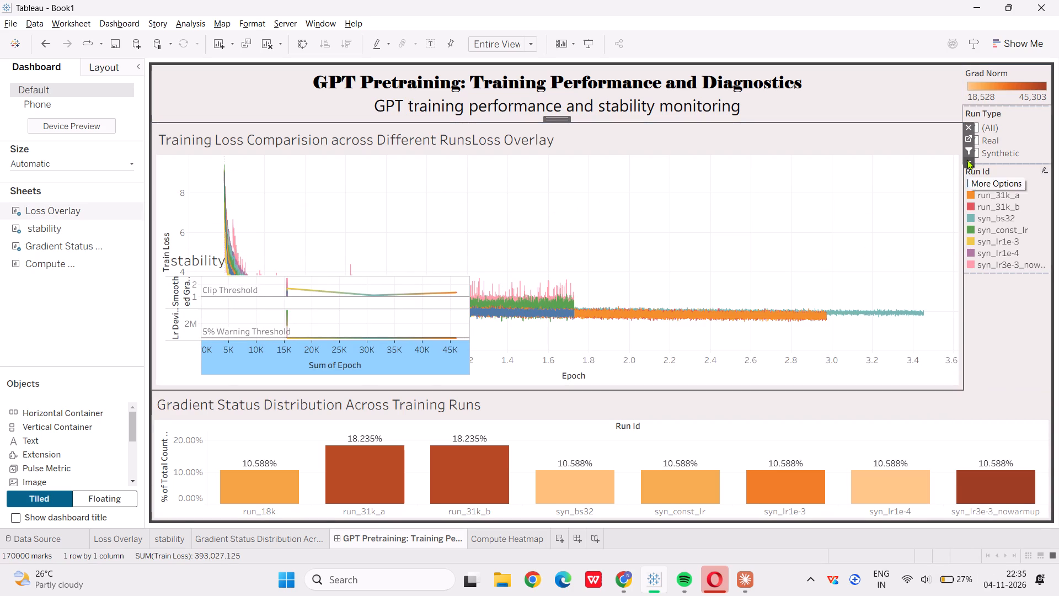
left_click(967, 159)
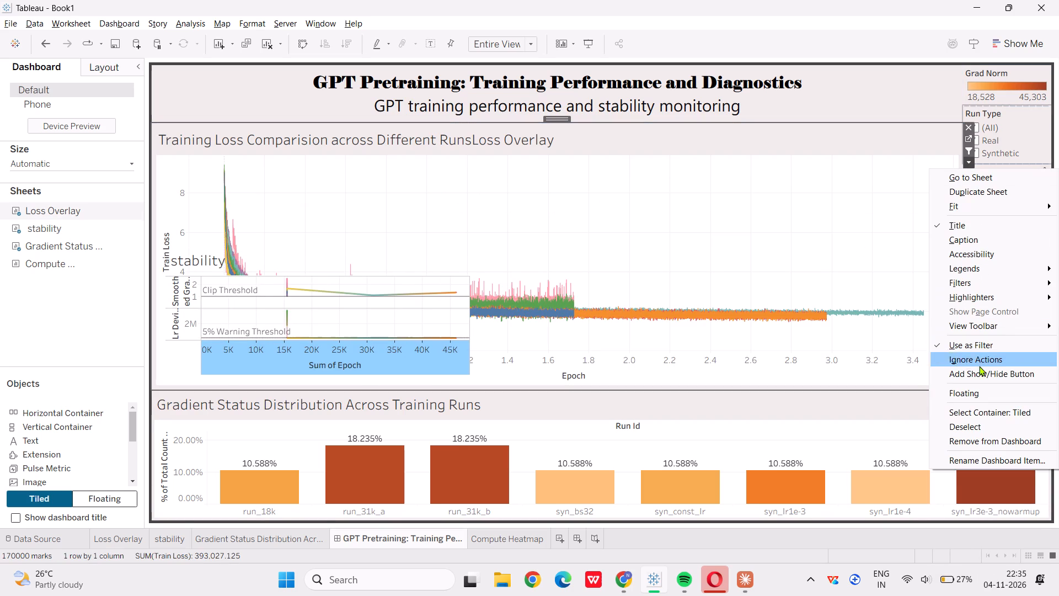
left_click(979, 389)
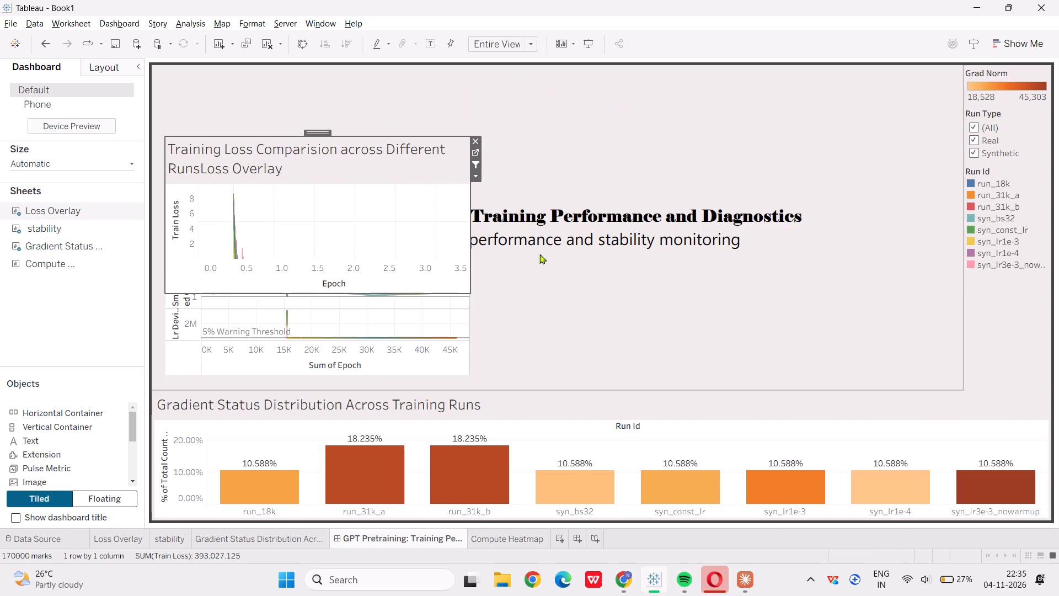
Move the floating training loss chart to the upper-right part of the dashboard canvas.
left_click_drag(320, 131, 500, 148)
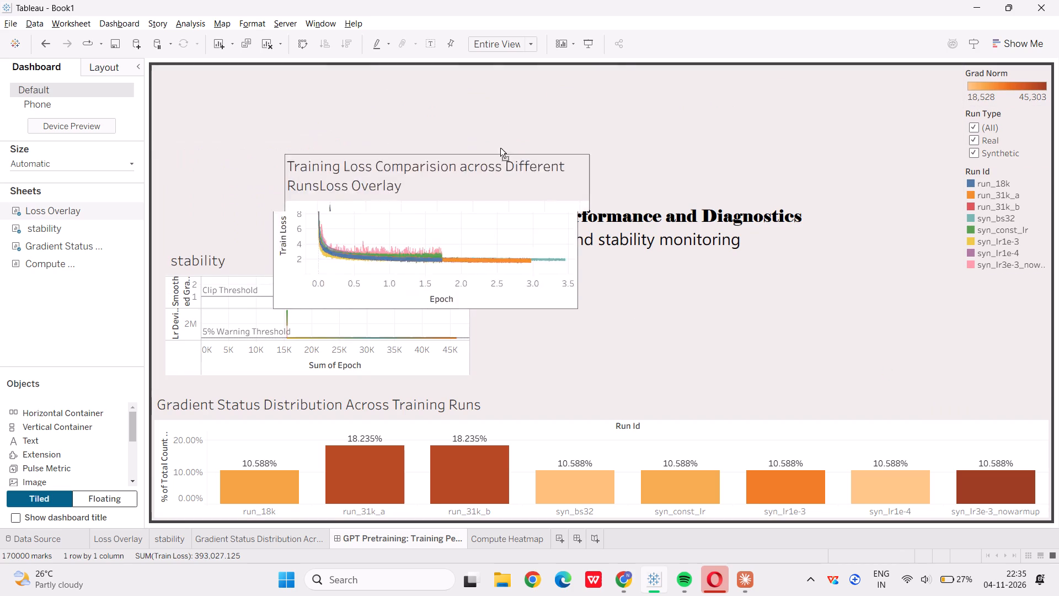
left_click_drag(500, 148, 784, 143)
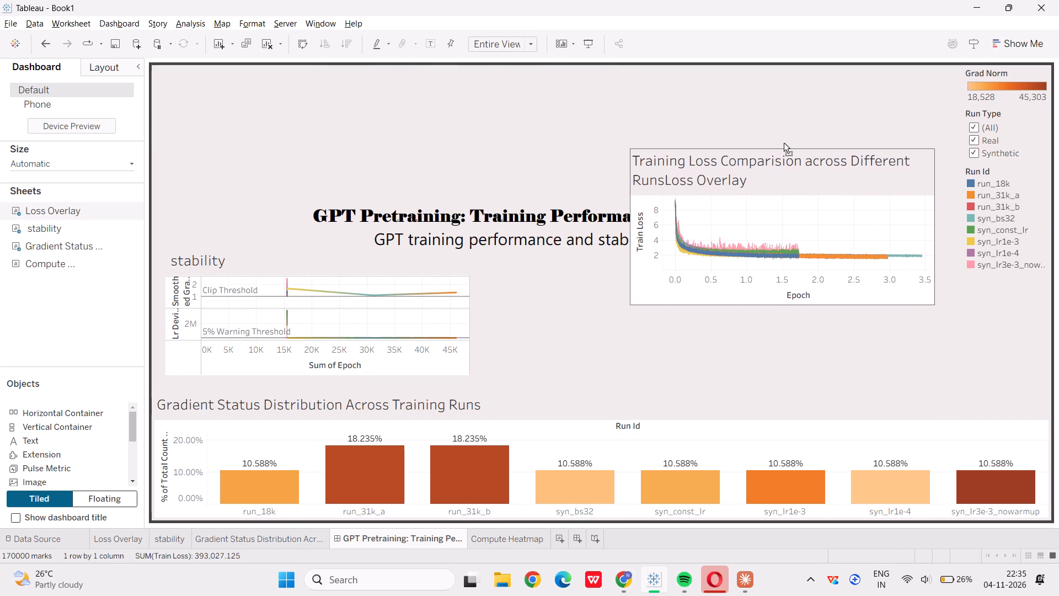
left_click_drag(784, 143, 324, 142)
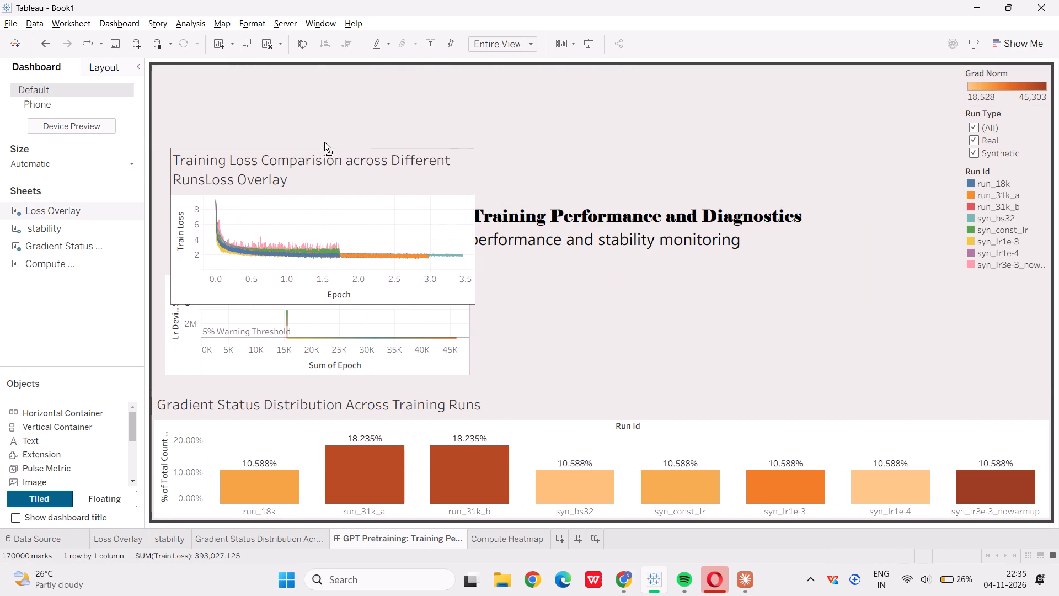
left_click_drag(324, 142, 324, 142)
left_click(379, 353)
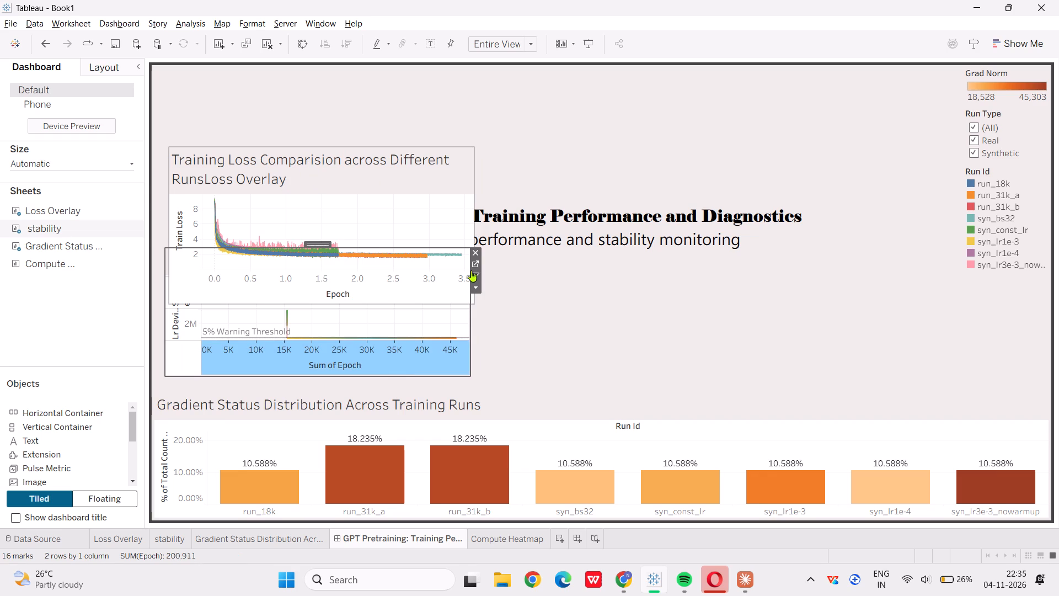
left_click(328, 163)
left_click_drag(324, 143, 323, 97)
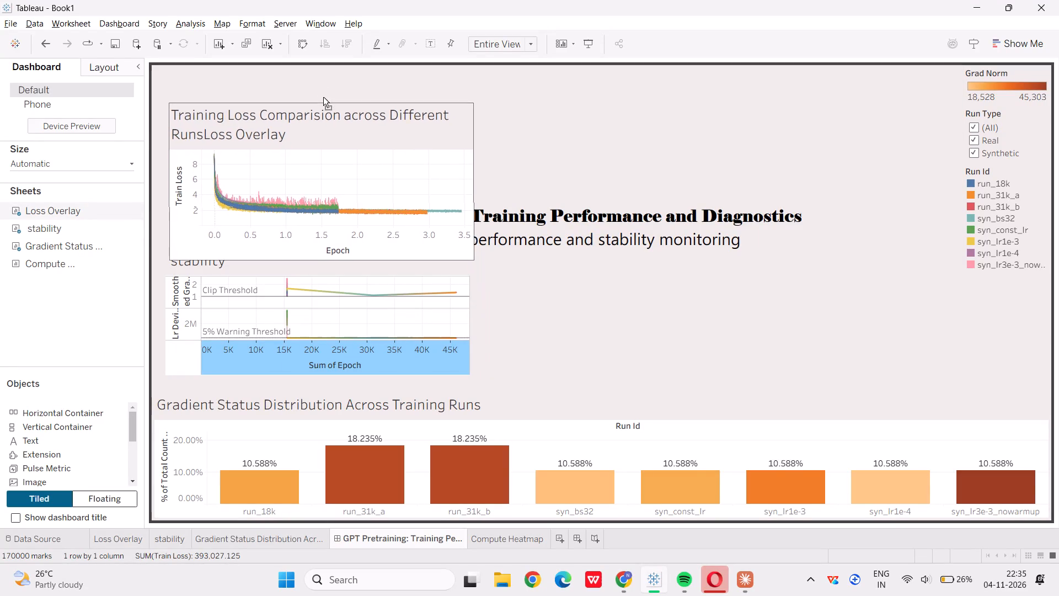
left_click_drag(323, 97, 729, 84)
Move the floating stability chart to the right half of the dashboard, below the training loss chart.
left_click(317, 259)
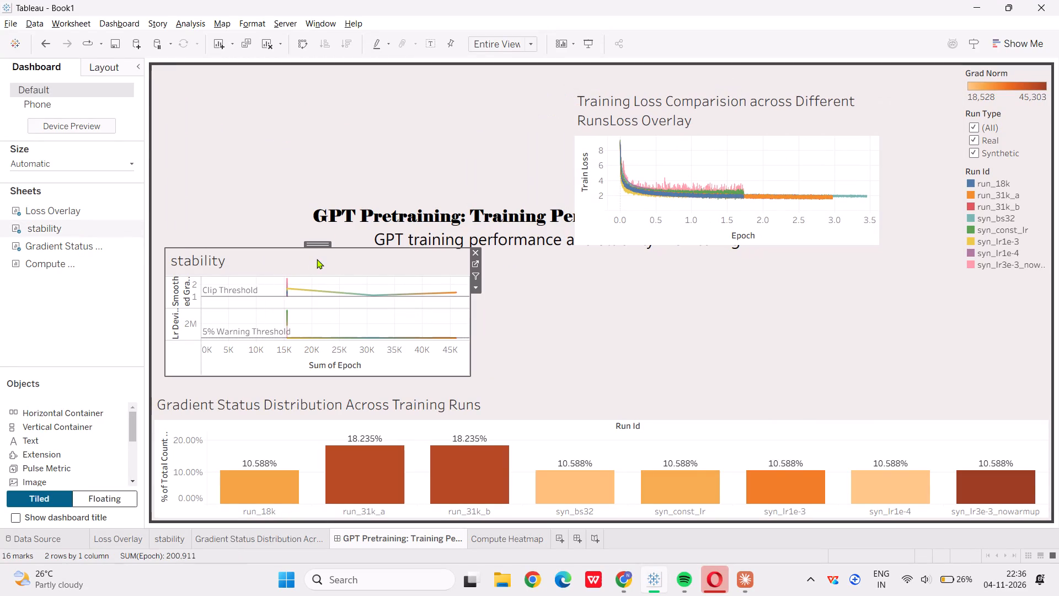
left_click_drag(316, 241, 787, 249)
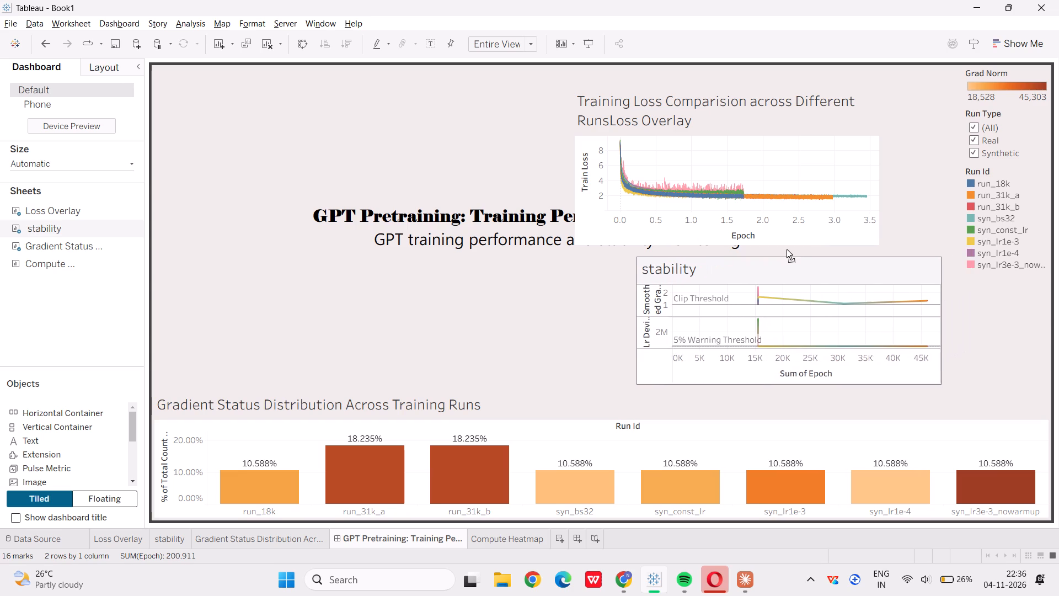
left_click_drag(787, 249, 779, 249)
Make the GPT Pretraining title text object a floating item on the dashboard.
left_click(557, 290)
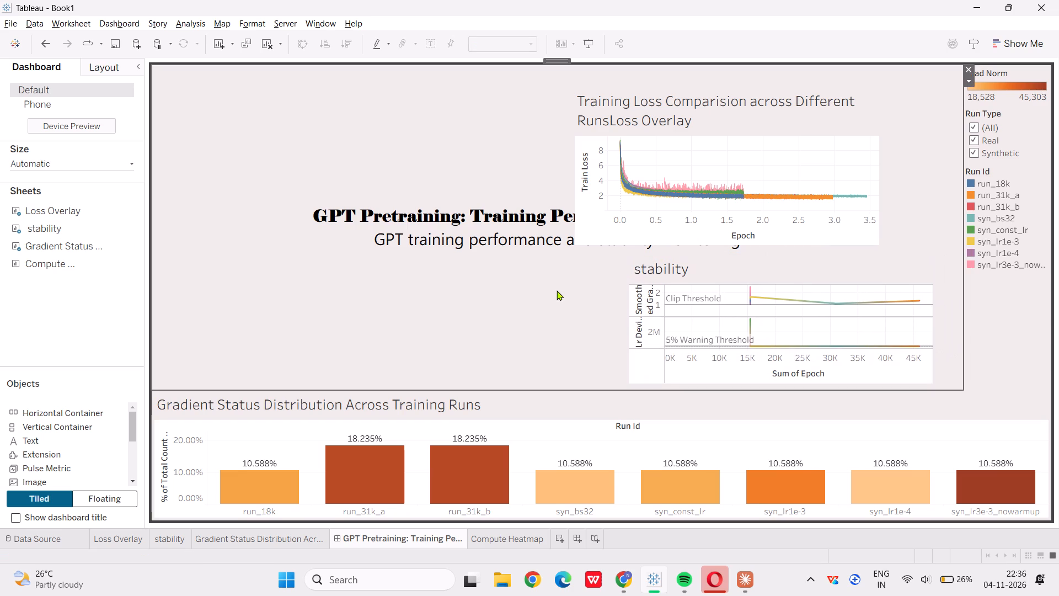
left_click(967, 83)
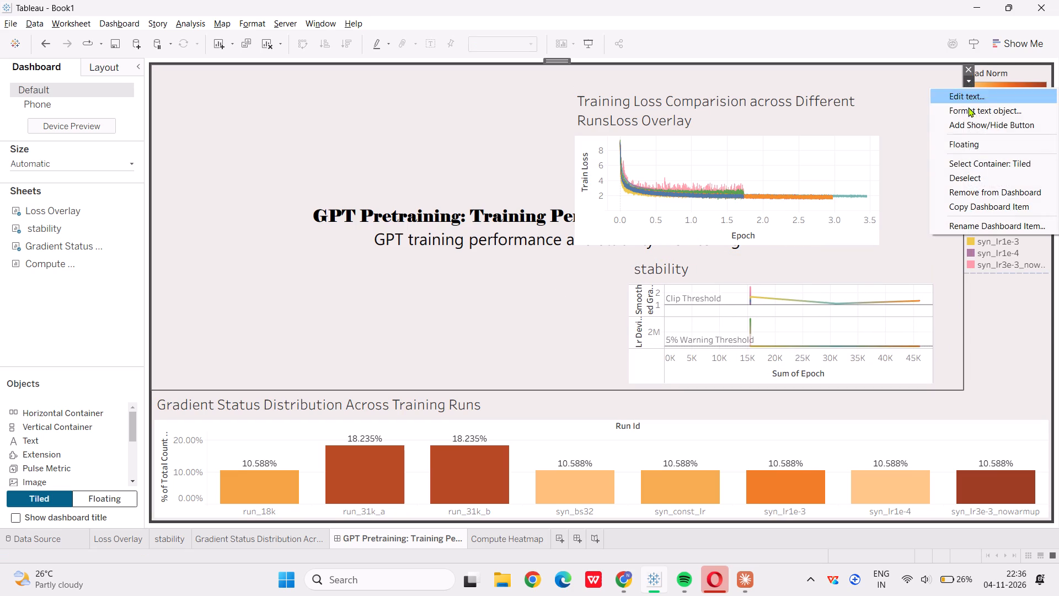
left_click(964, 148)
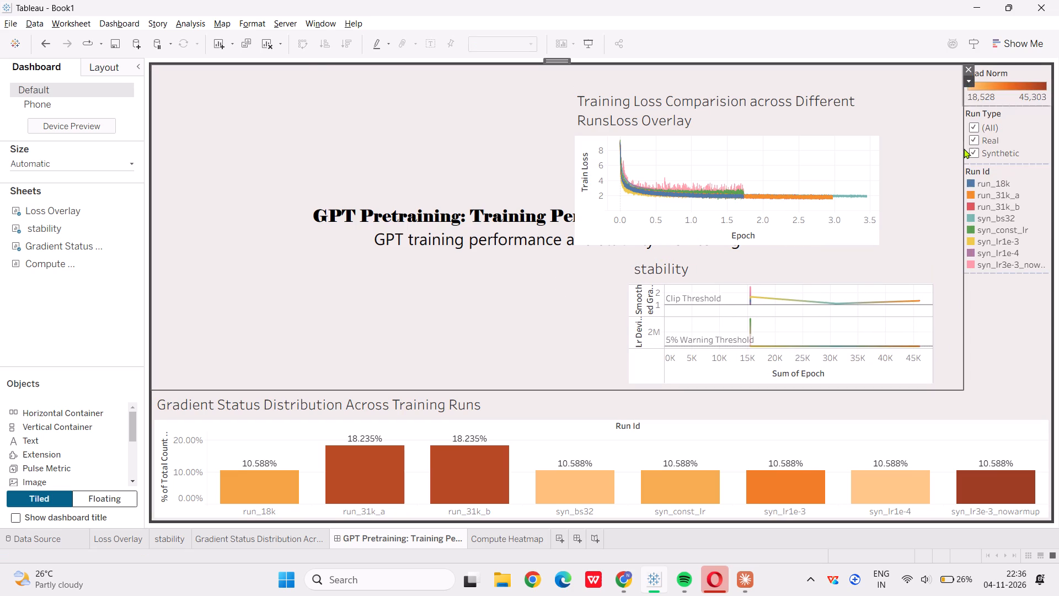
left_click_drag(469, 132, 509, 124)
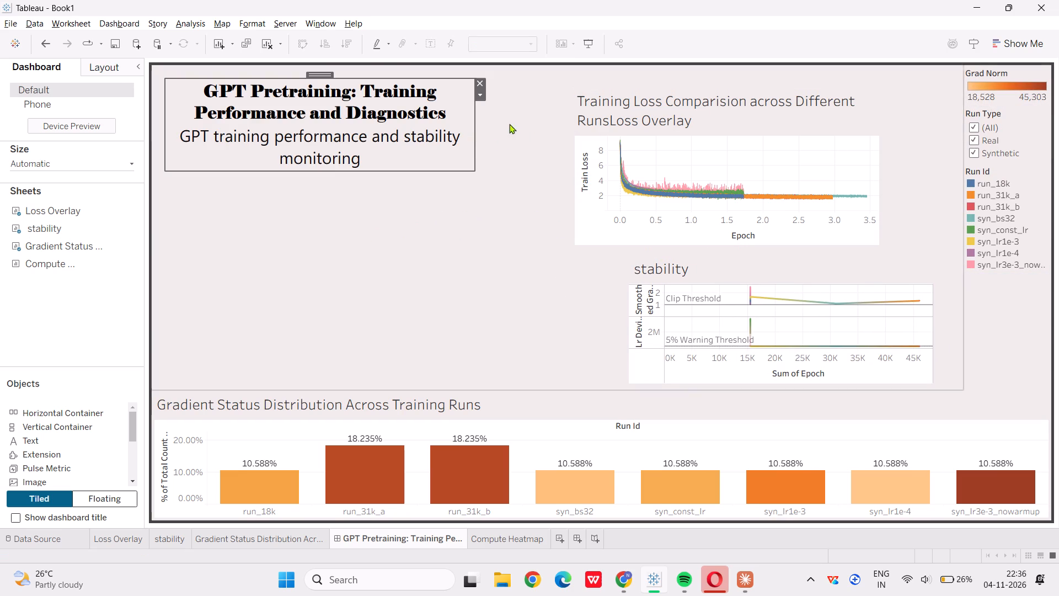
left_click_drag(509, 124, 719, 82)
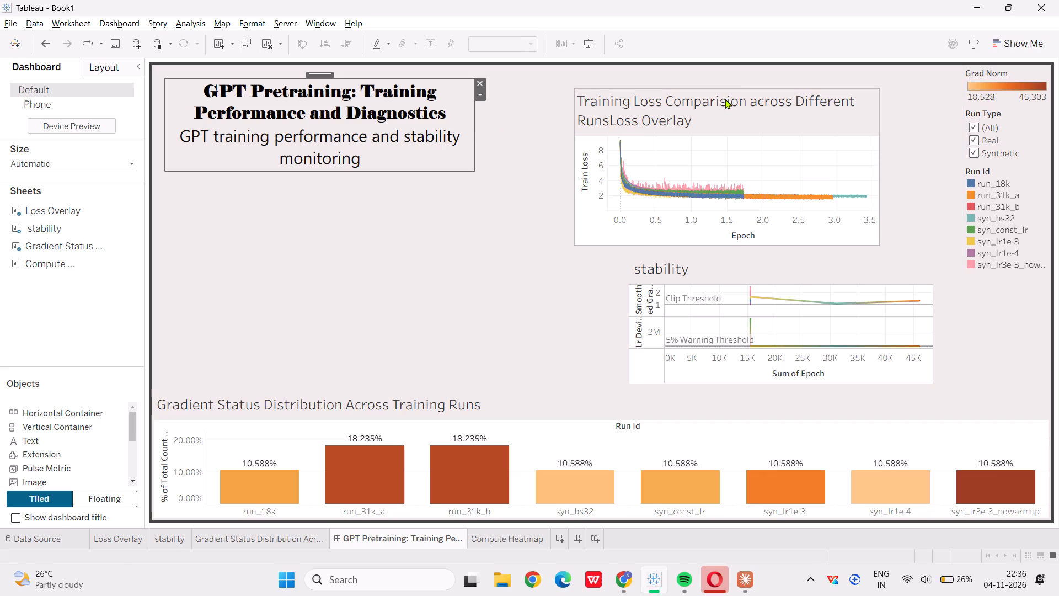
Move the training loss chart to the left half of the dashboard, just beneath the title text.
left_click(725, 99)
left_click_drag(725, 85, 365, 144)
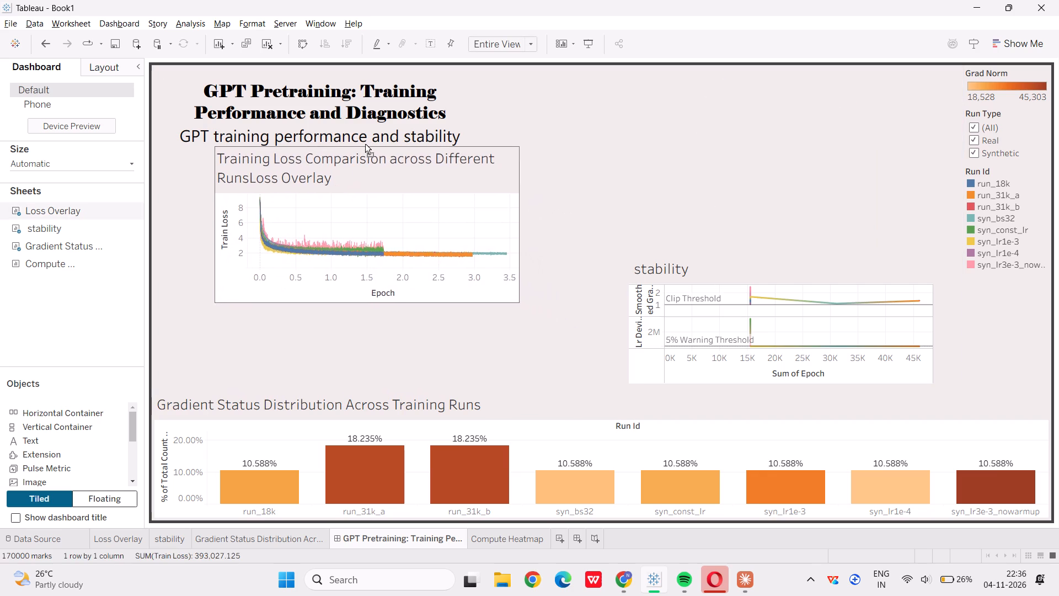
left_click_drag(365, 144, 365, 147)
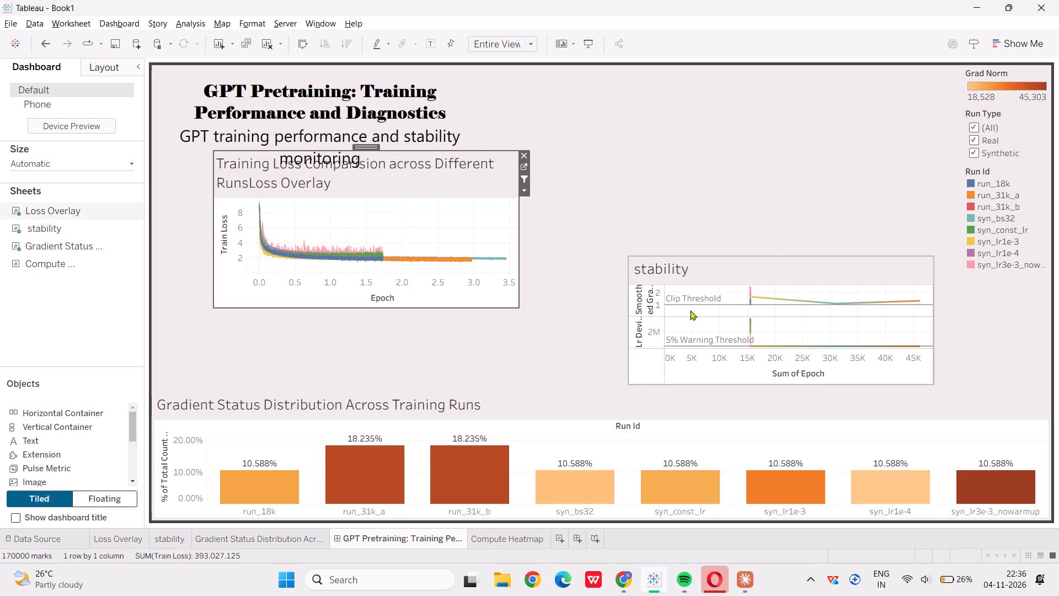
Move the stability chart up so it sits roughly level with the training loss chart.
left_click(690, 310)
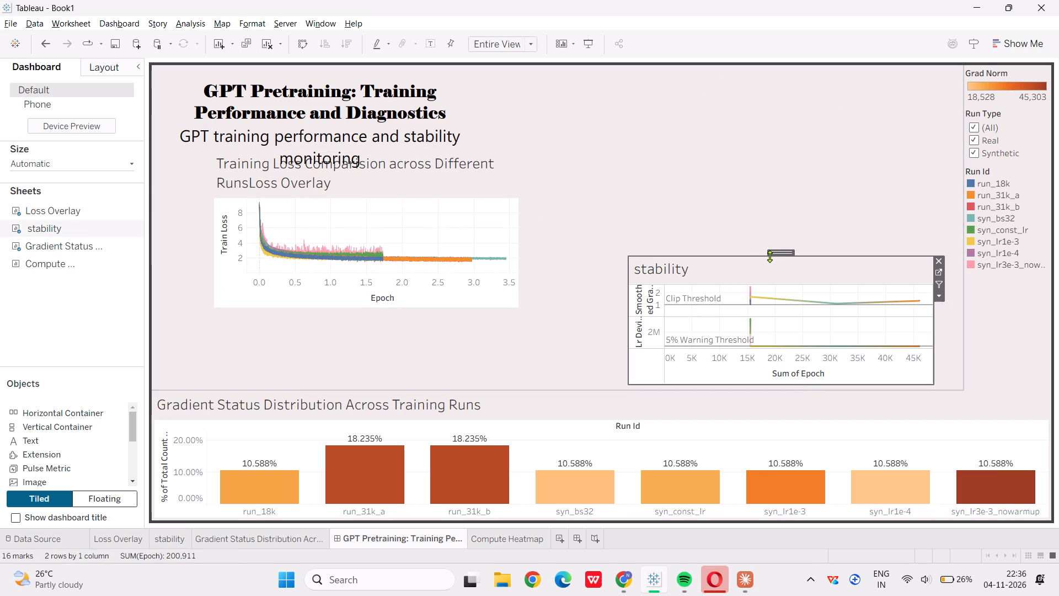
left_click_drag(777, 252, 769, 158)
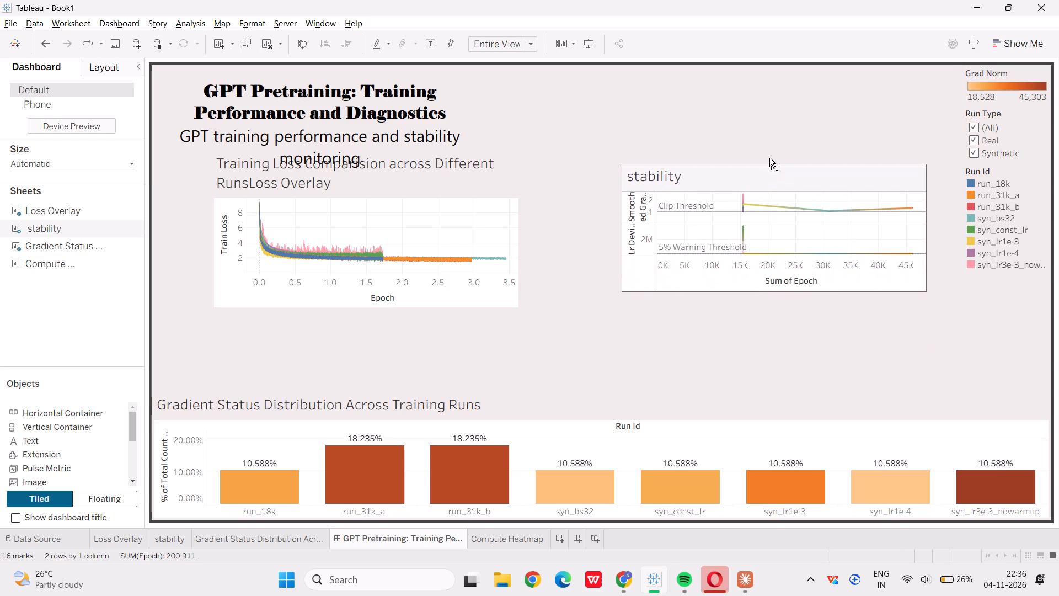
left_click_drag(769, 158, 768, 155)
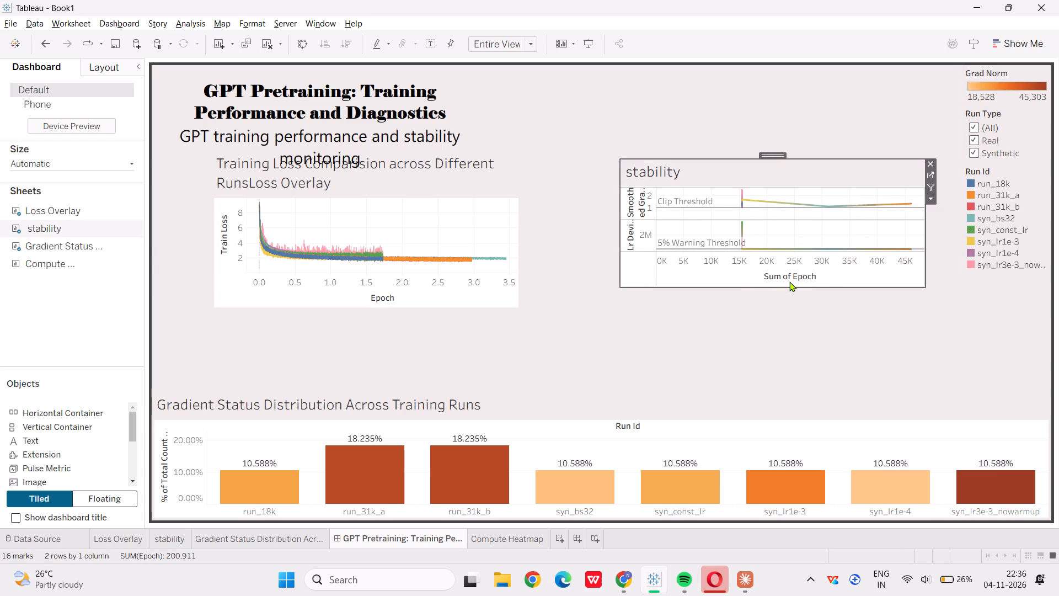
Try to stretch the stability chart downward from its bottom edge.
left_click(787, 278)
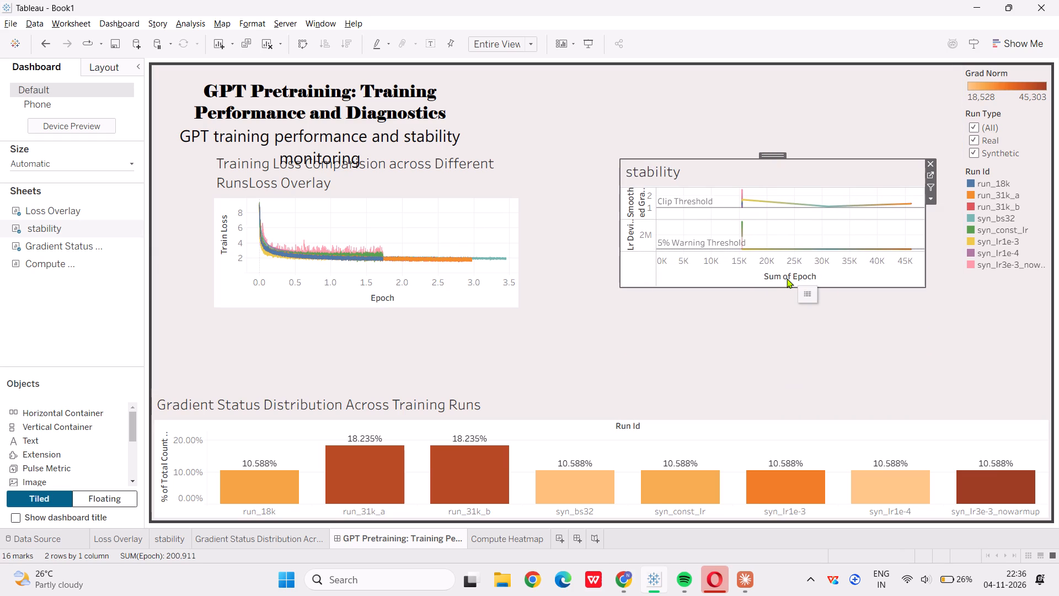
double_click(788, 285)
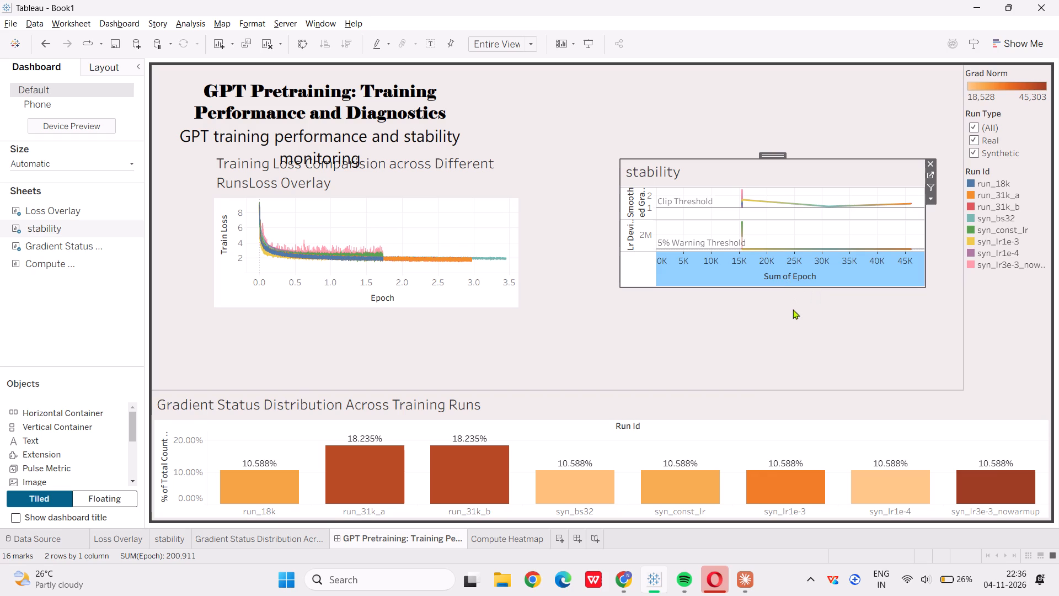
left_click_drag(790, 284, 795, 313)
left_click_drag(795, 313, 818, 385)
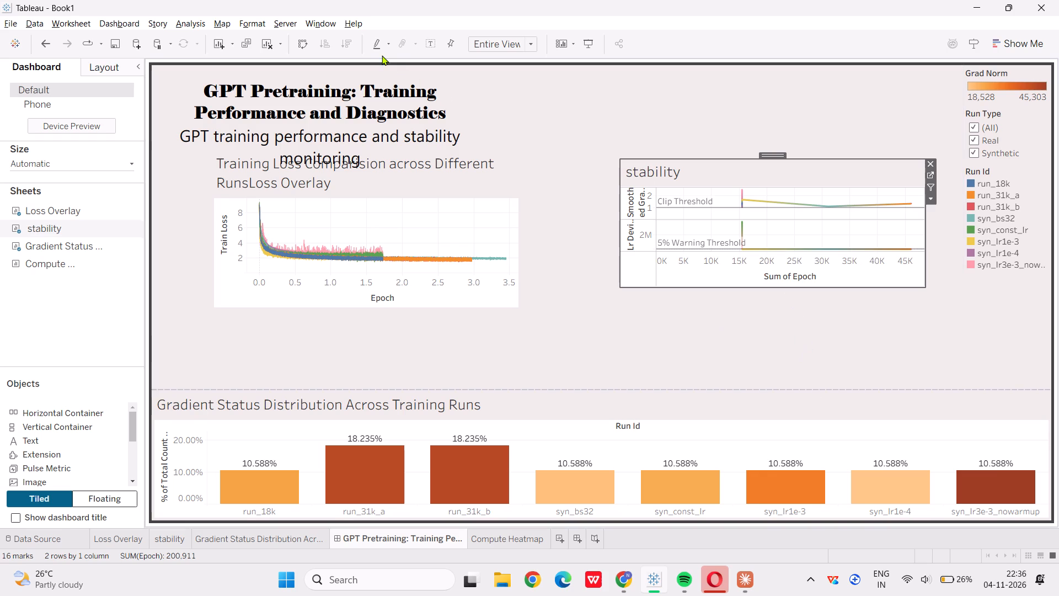
Widen the title text box to the stability chart's right edge and shorten it to end above both charts.
left_click(470, 128)
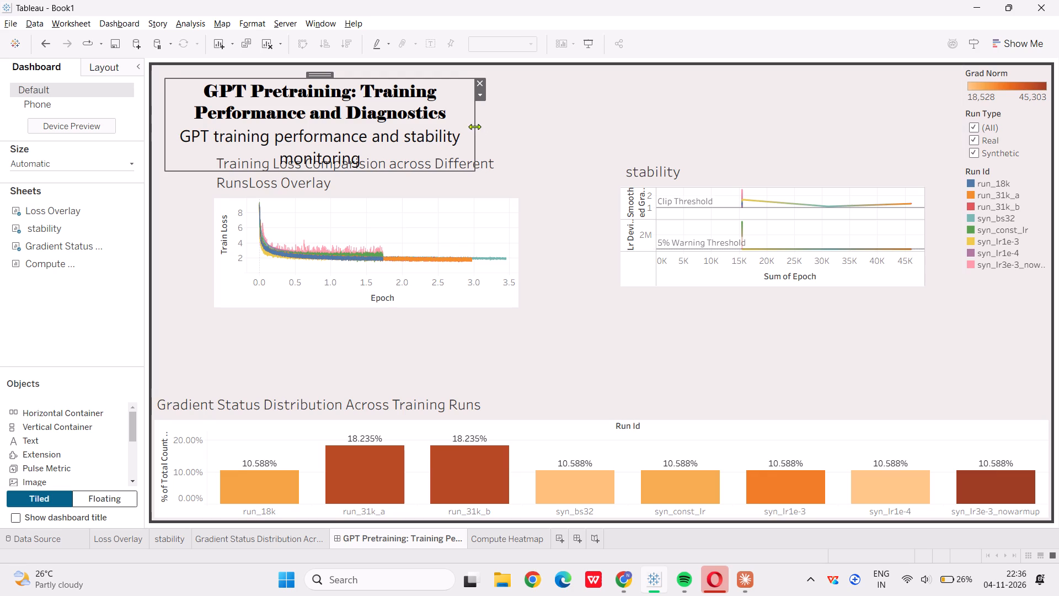
left_click_drag(475, 126, 1027, 86)
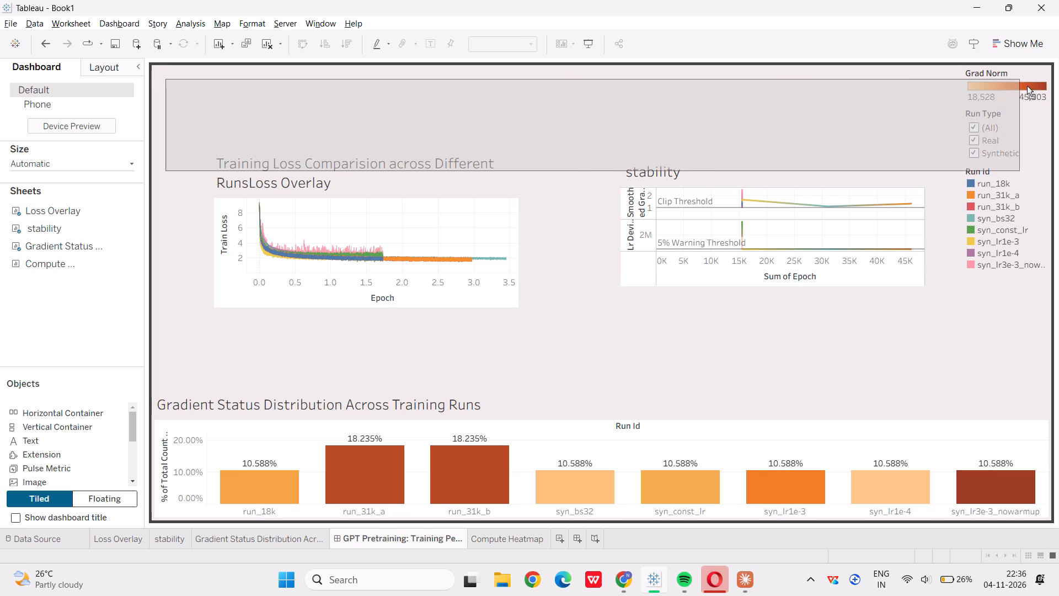
left_click_drag(1027, 86, 923, 84)
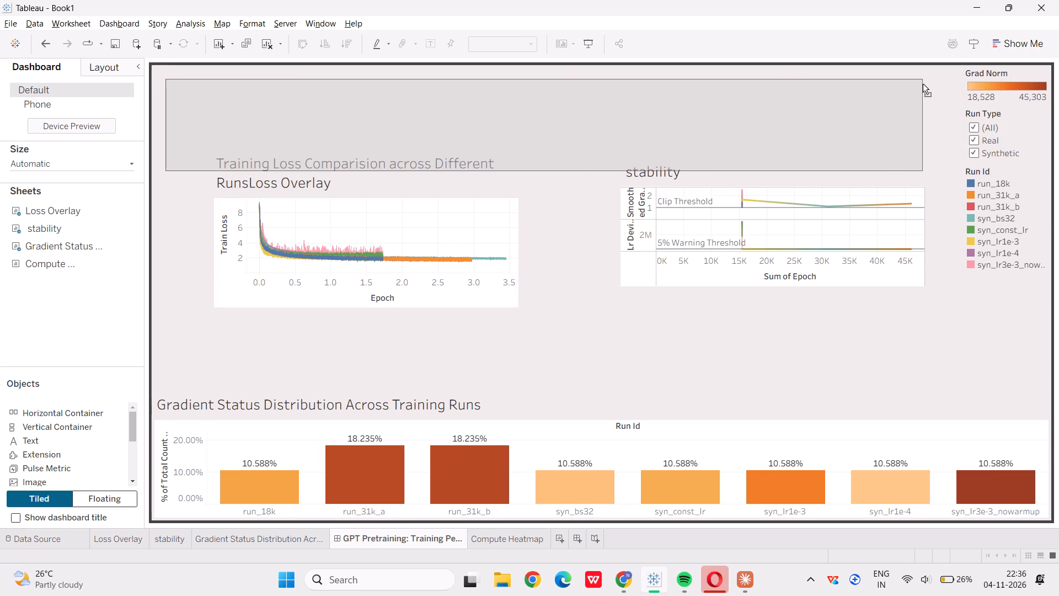
left_click_drag(923, 84, 926, 83)
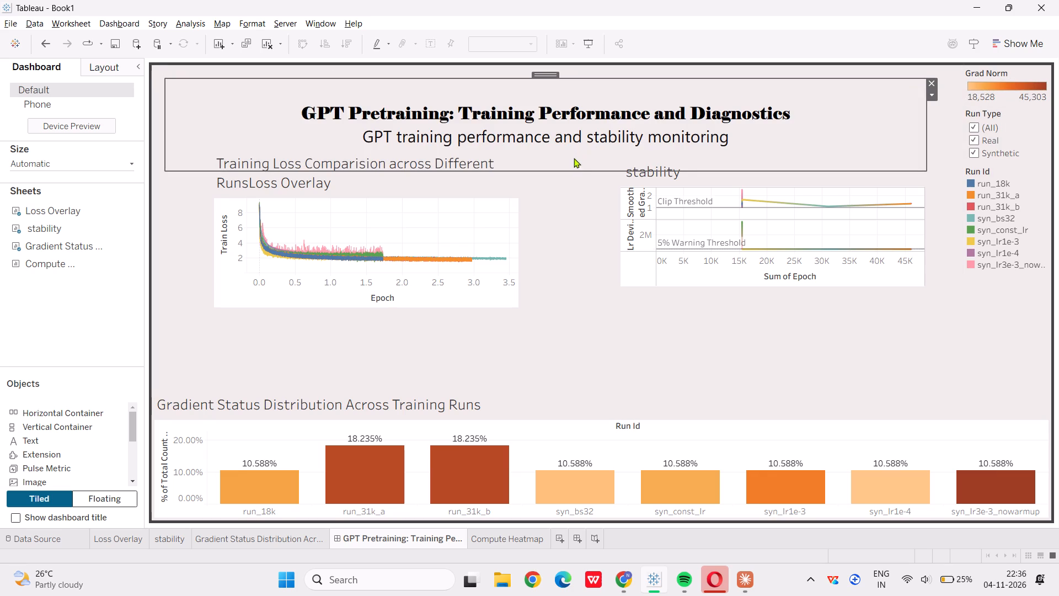
left_click_drag(577, 172, 579, 141)
left_click(579, 141)
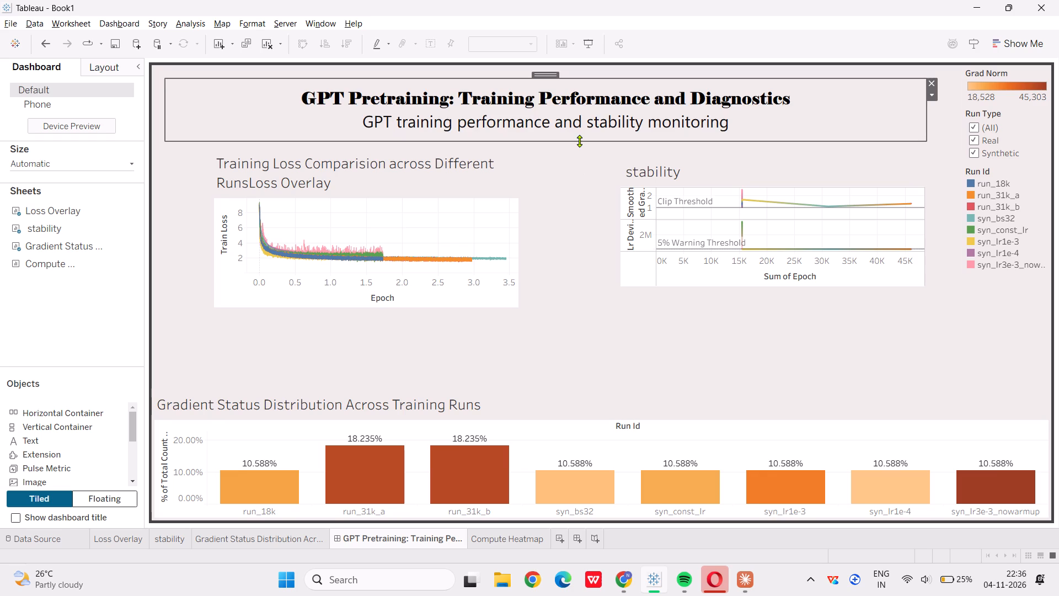
left_click(575, 187)
Shift the training loss chart slightly left beneath the title, keeping it level with the stability chart.
left_click(398, 177)
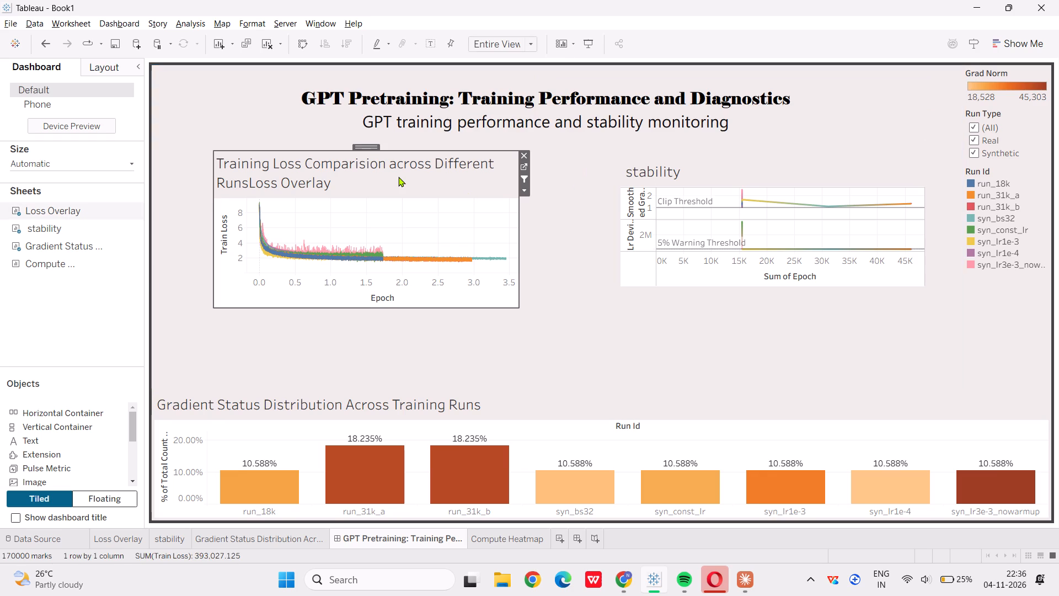
left_click(370, 142)
left_click(404, 173)
left_click_drag(369, 148, 339, 149)
left_click(339, 149)
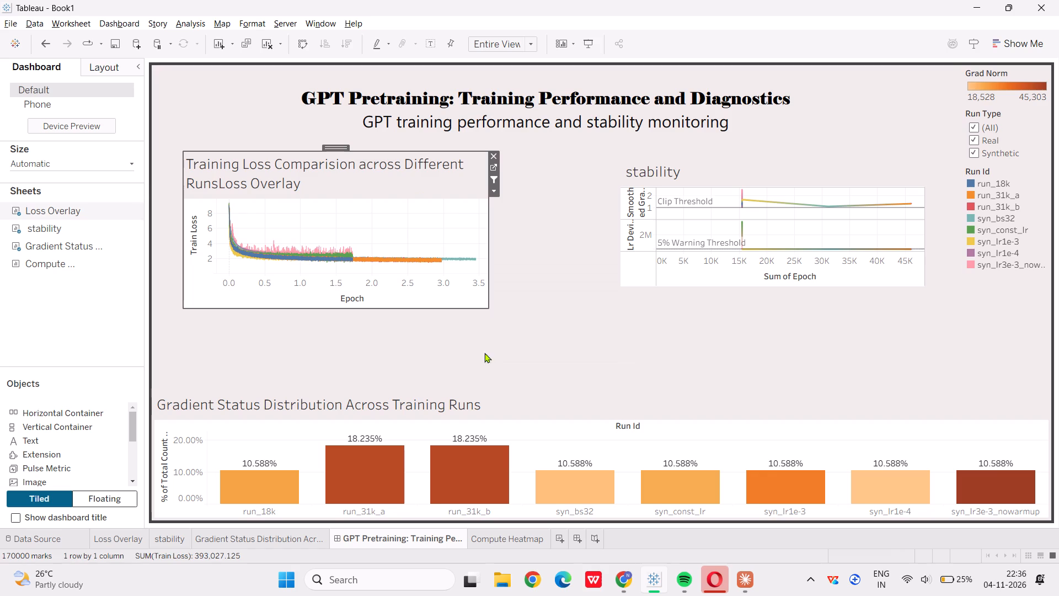
left_click(485, 363)
Make the Gradient Status Distribution Across Training Runs chart a floating item on the dashboard.
left_click(641, 444)
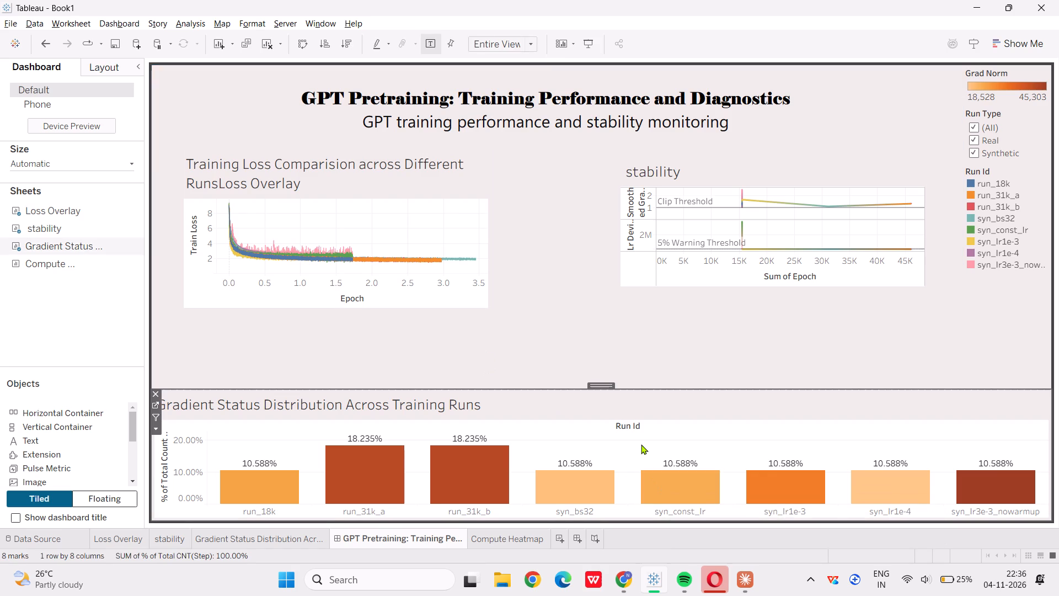
left_click(157, 429)
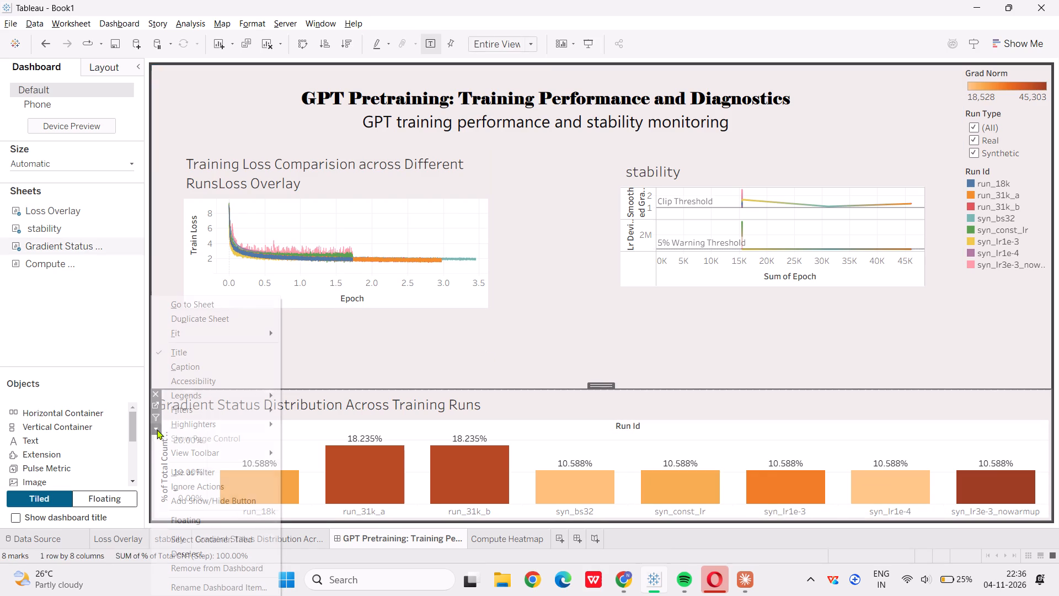
left_click(231, 522)
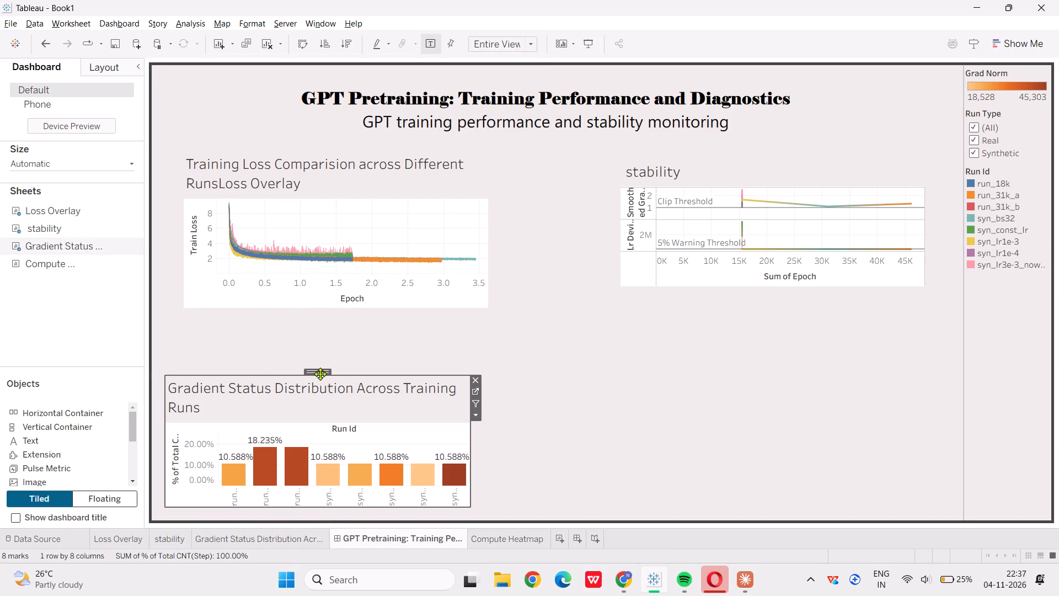
Place the Gradient Status Distribution chart beneath the training loss chart with left edges roughly aligned, and enlarge it toward the dashboard's bottom.
left_click_drag(320, 374, 336, 334)
left_click(336, 334)
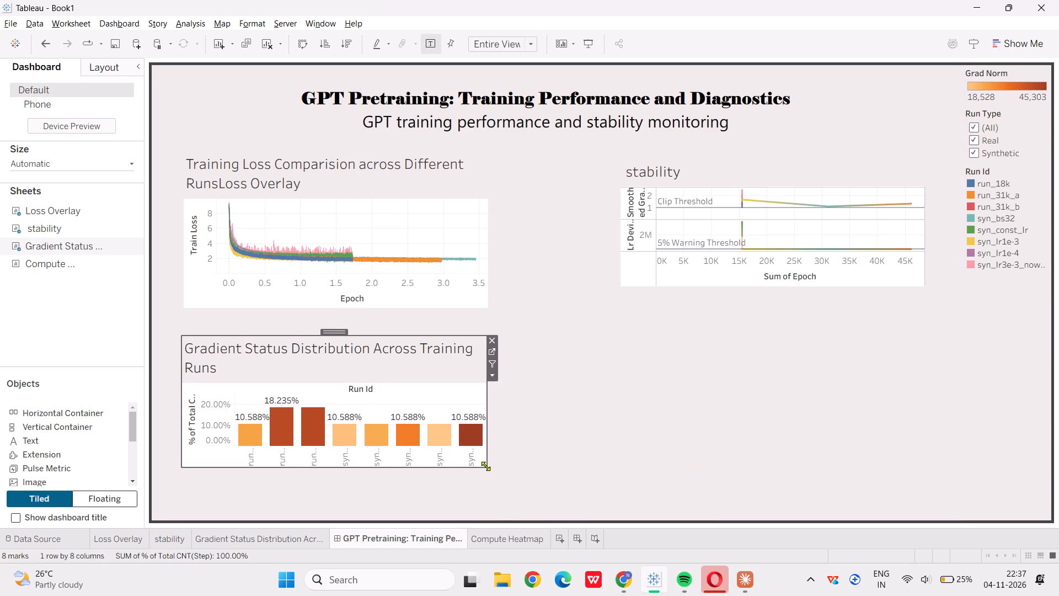
left_click_drag(485, 466, 499, 503)
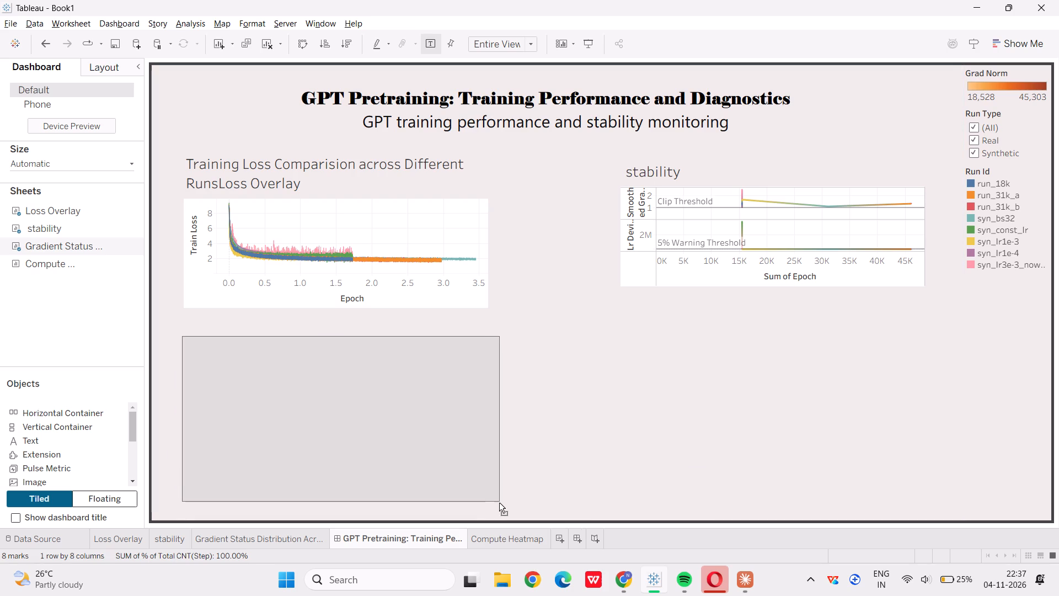
left_click_drag(499, 503, 500, 505)
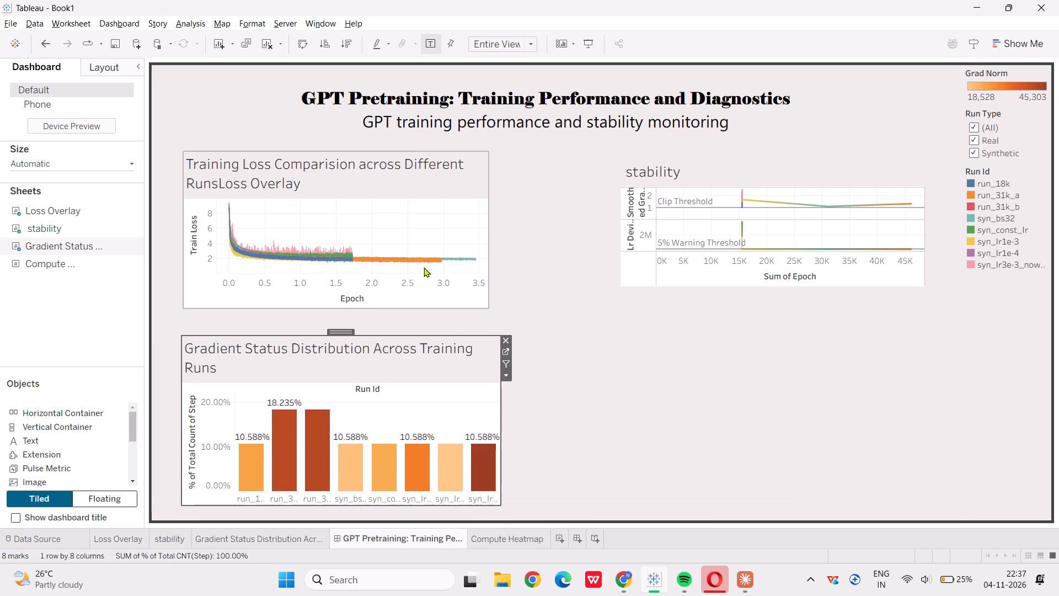
Stretch the training loss chart slightly downward, leaving a small gap above the Gradient Status Distribution chart.
left_click(429, 269)
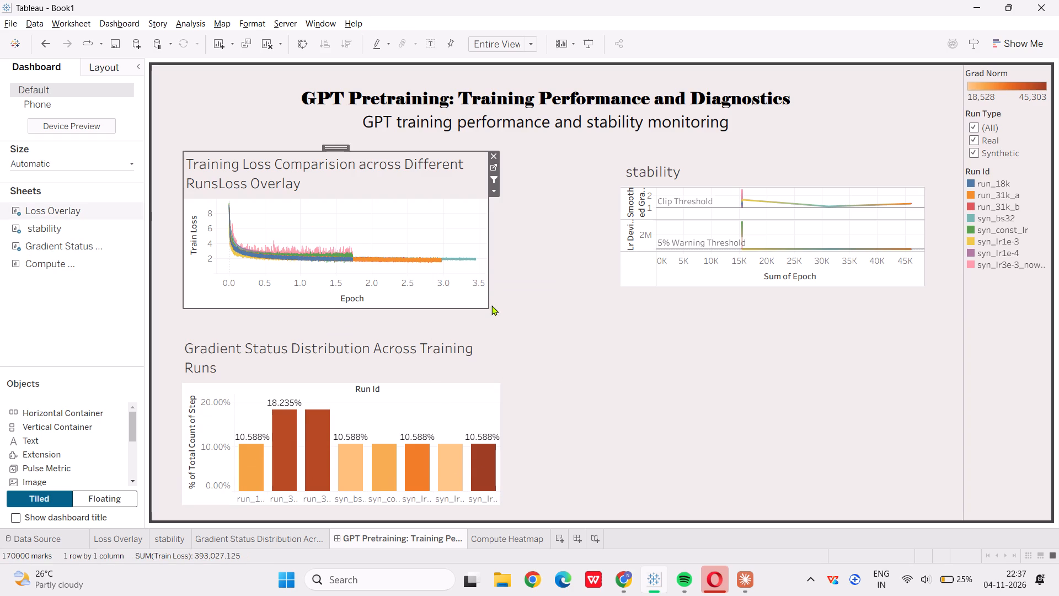
left_click_drag(488, 306, 488, 316)
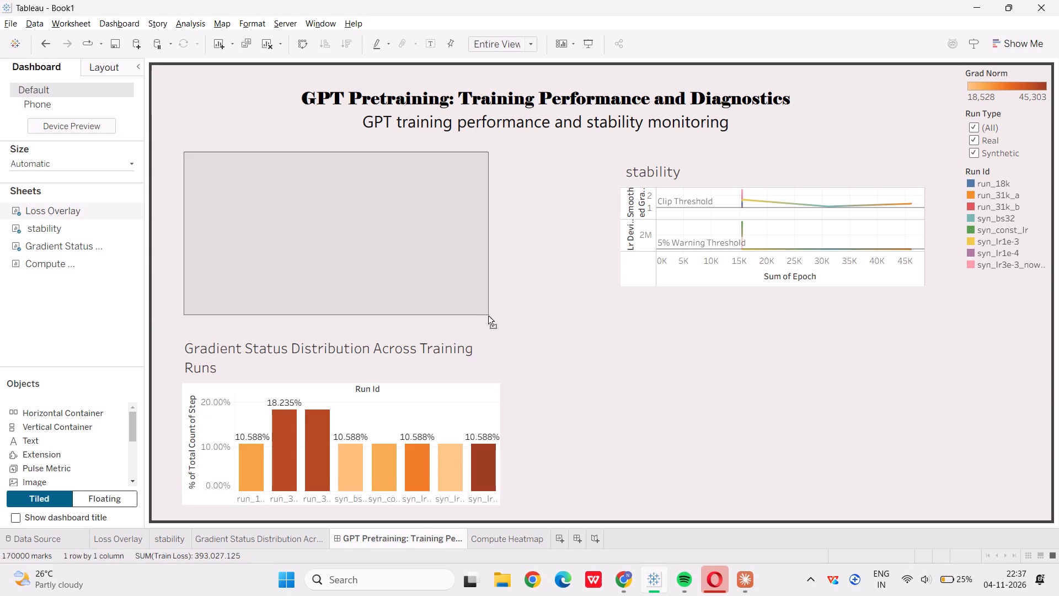
left_click_drag(488, 316, 488, 319)
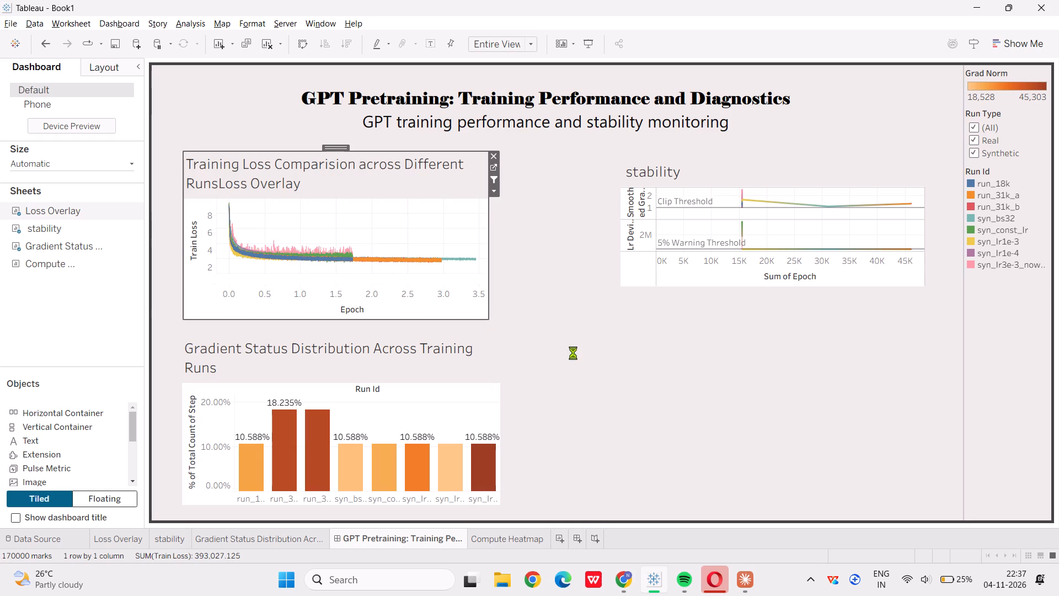
left_click(639, 348)
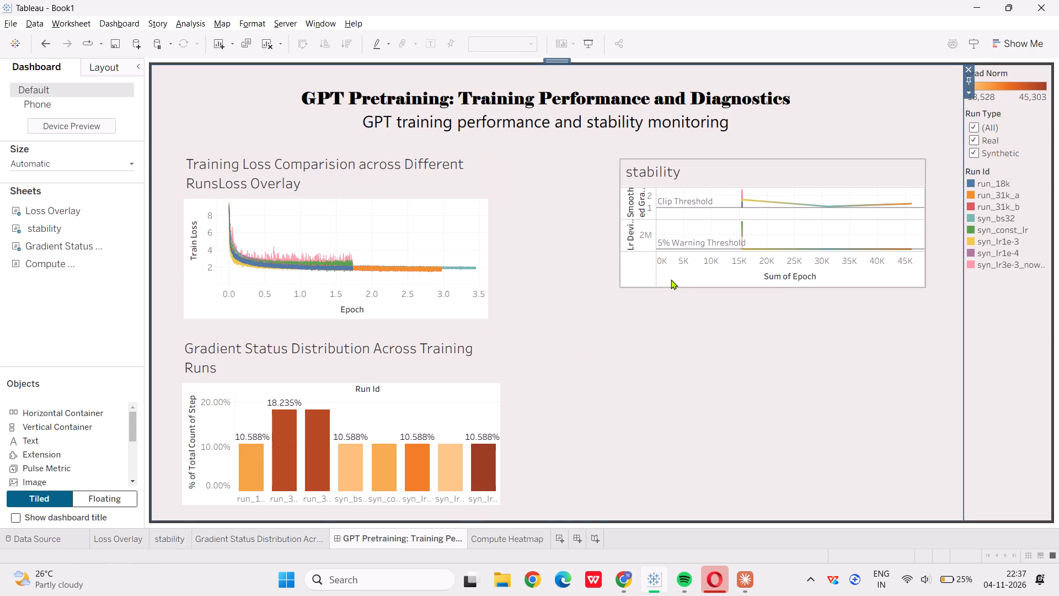
Move the stability chart slightly left and down, keeping it beside the training loss chart.
left_click(691, 263)
left_click(811, 359)
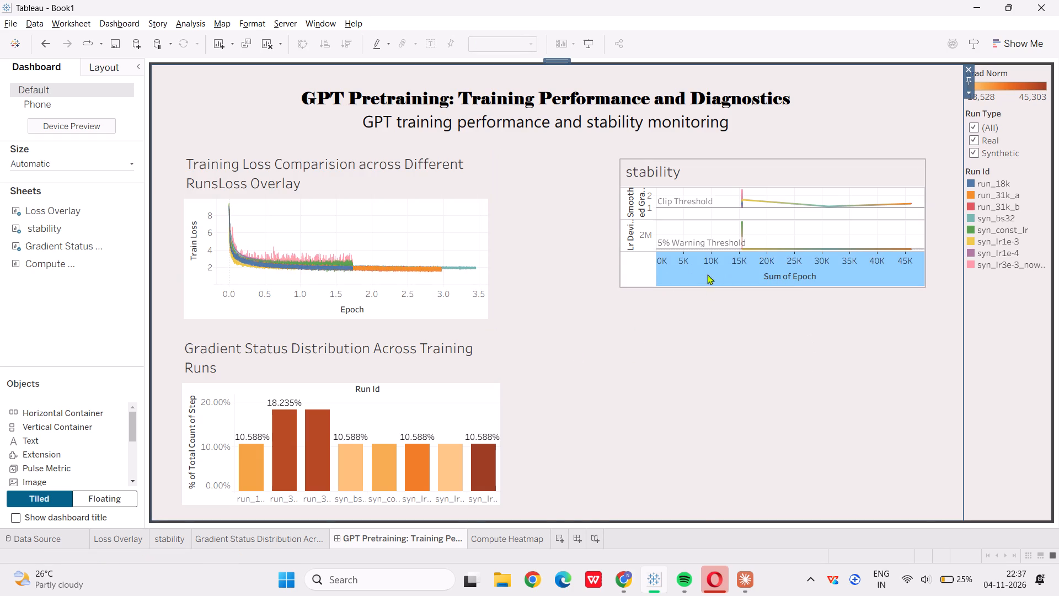
left_click(774, 174)
left_click_drag(773, 153, 713, 161)
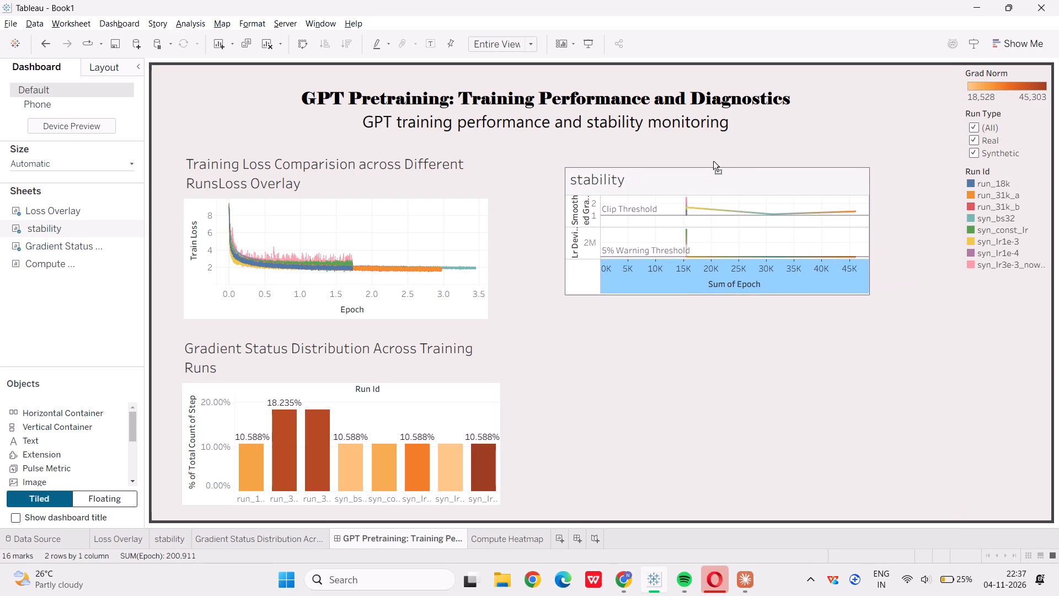
left_click_drag(713, 161, 669, 160)
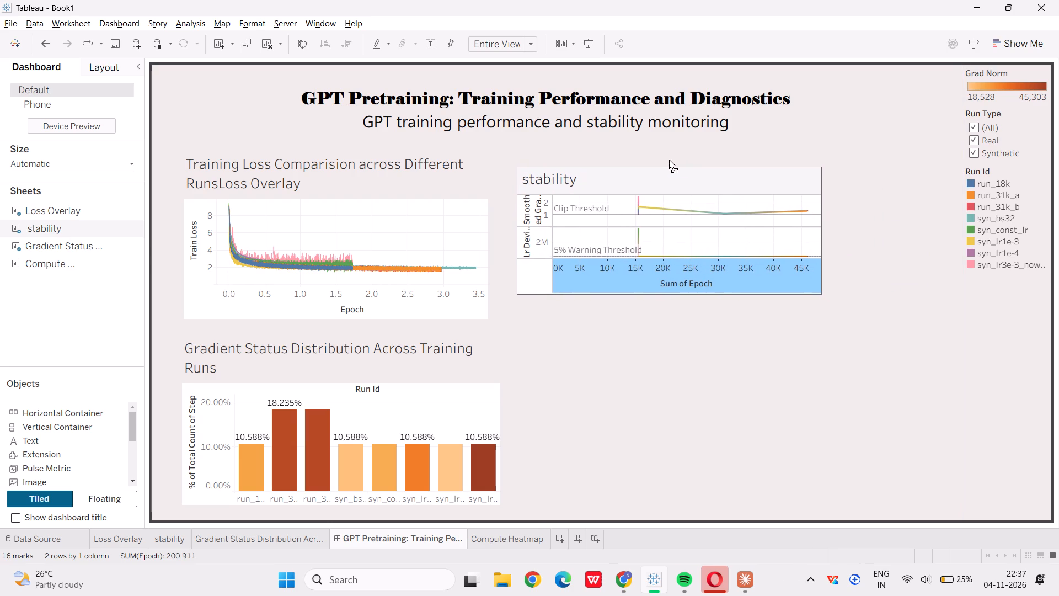
left_click_drag(669, 160, 695, 155)
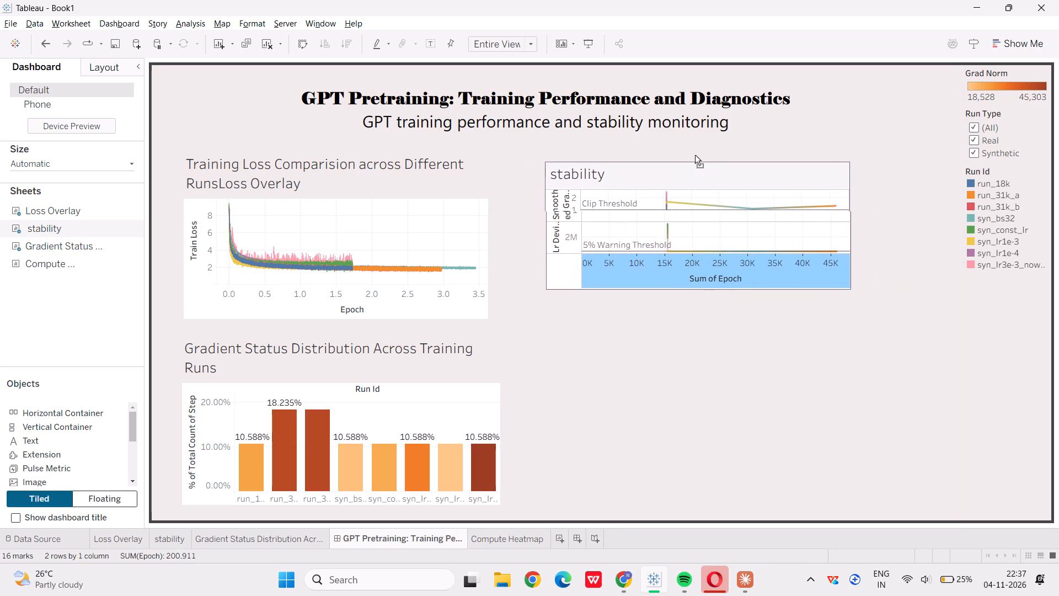
left_click_drag(695, 155, 745, 160)
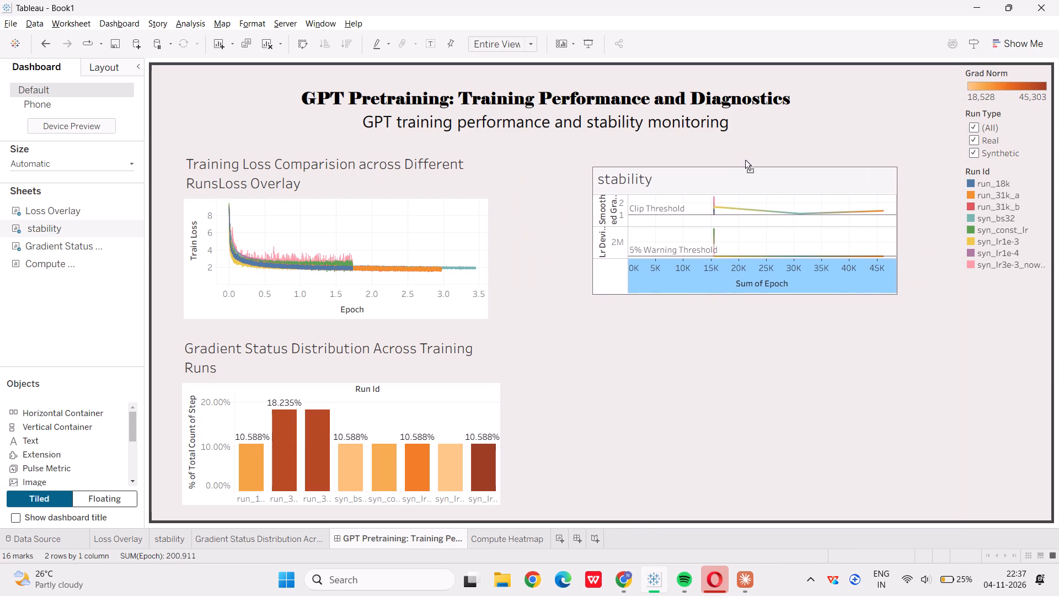
left_click_drag(745, 160, 746, 159)
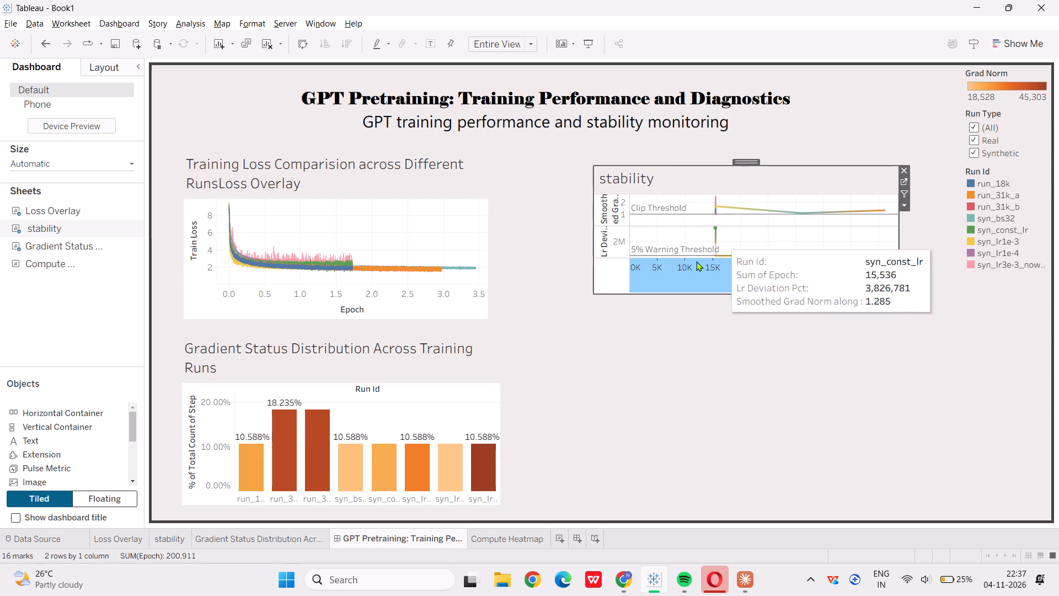
Widen the stability chart to the left and extend its top and bottom edges level with the training loss chart.
left_click_drag(591, 289, 569, 315)
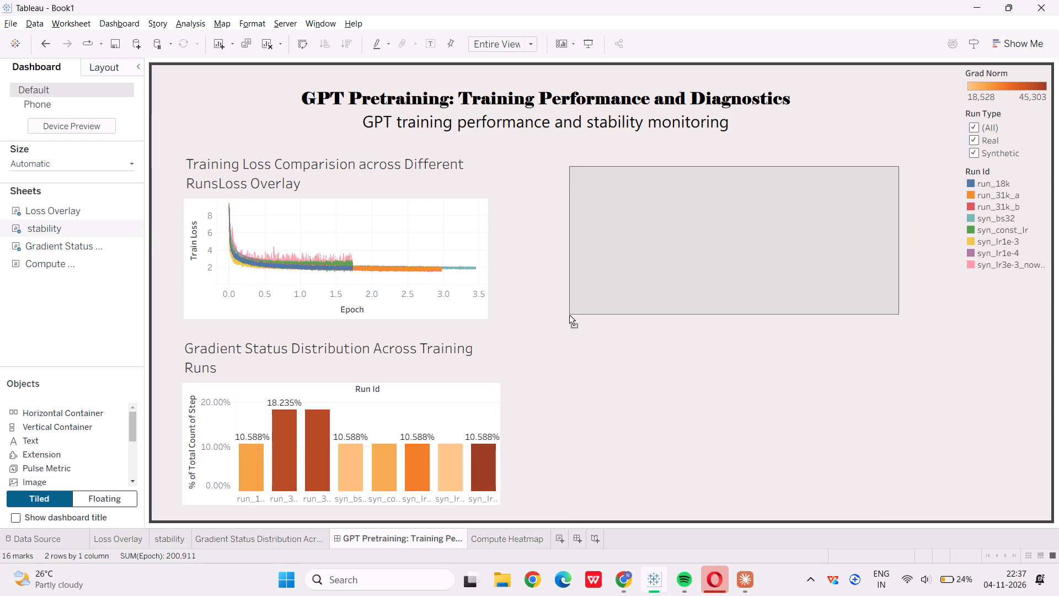
left_click_drag(569, 315, 540, 311)
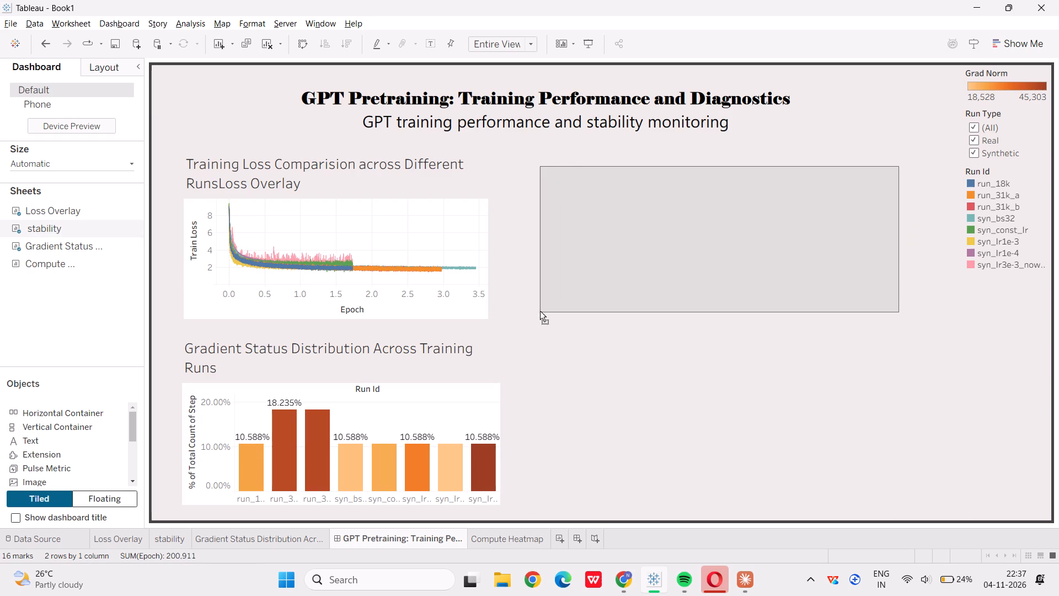
left_click_drag(540, 311, 566, 307)
left_click_drag(586, 344, 450, 240)
left_click(450, 240)
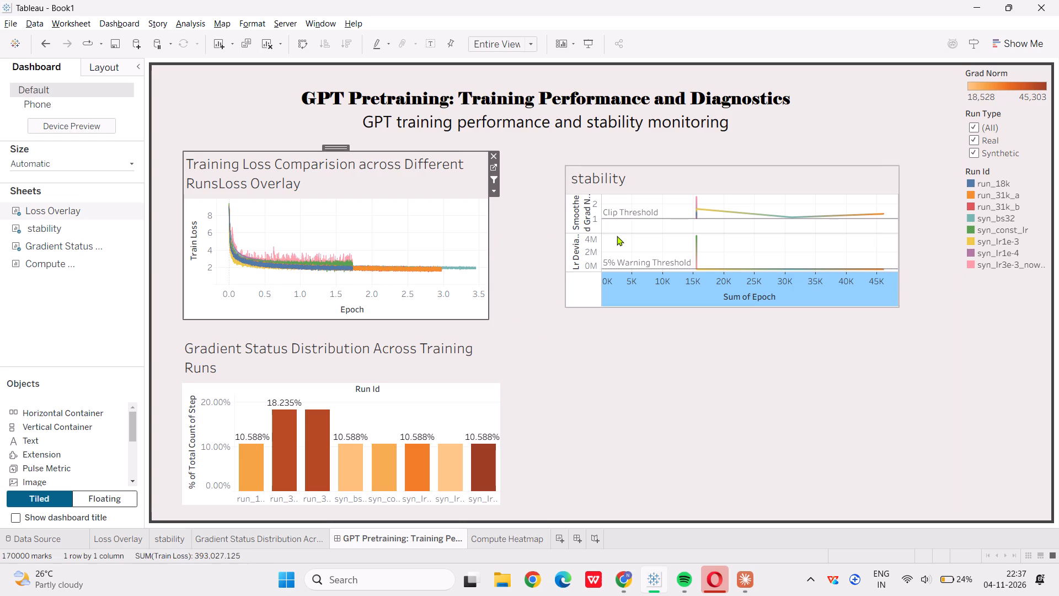
left_click(617, 236)
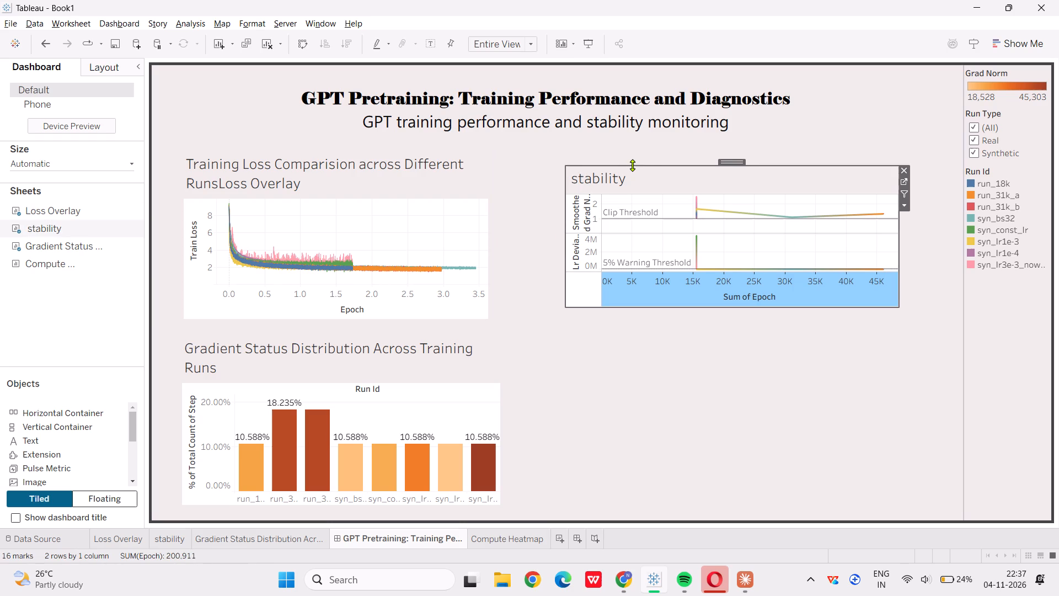
left_click_drag(632, 165, 630, 152)
left_click(630, 152)
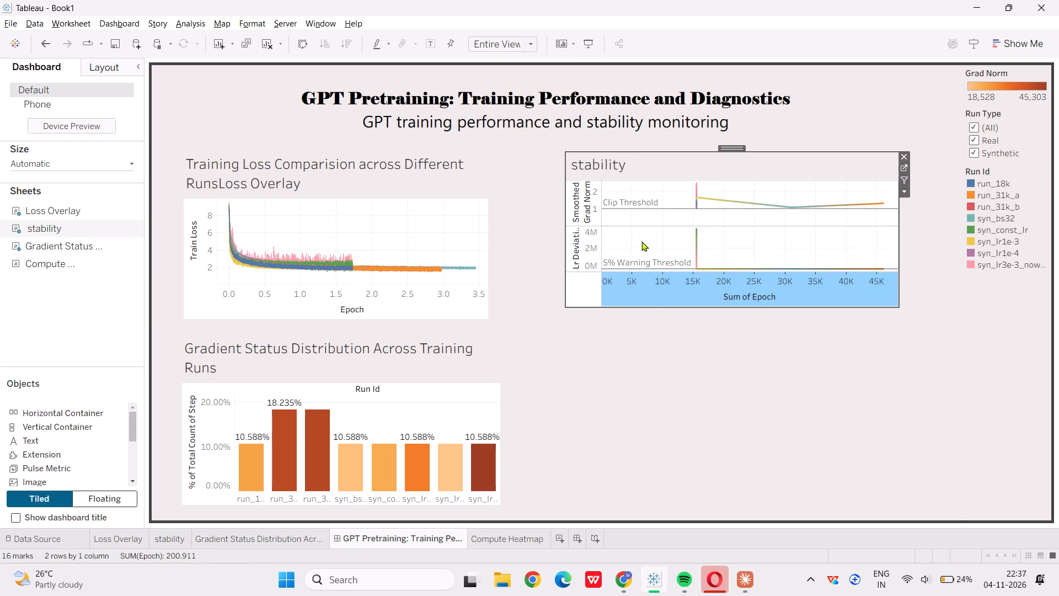
left_click_drag(654, 305, 652, 296)
left_click(652, 296)
left_click_drag(655, 308, 662, 319)
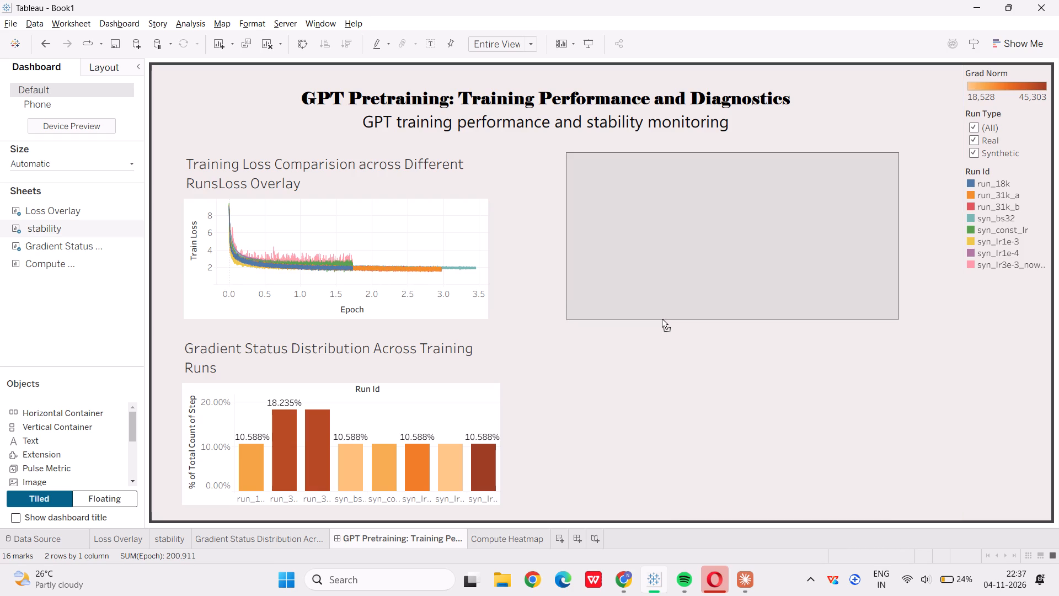
left_click_drag(662, 319, 662, 320)
Widen the training loss chart toward the stability chart, leaving a gap between the two.
left_click(449, 294)
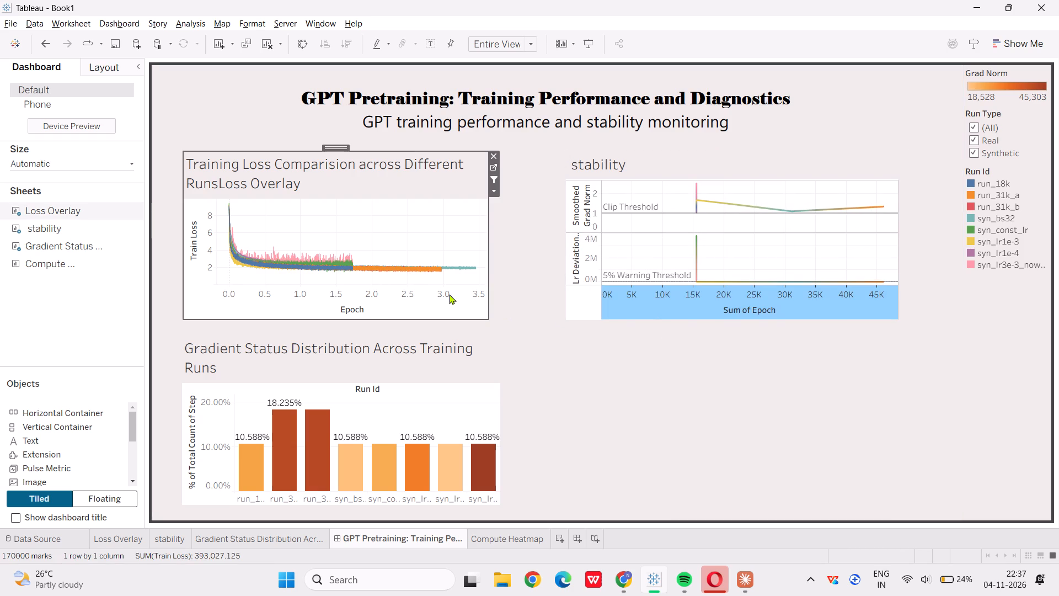
left_click(487, 260)
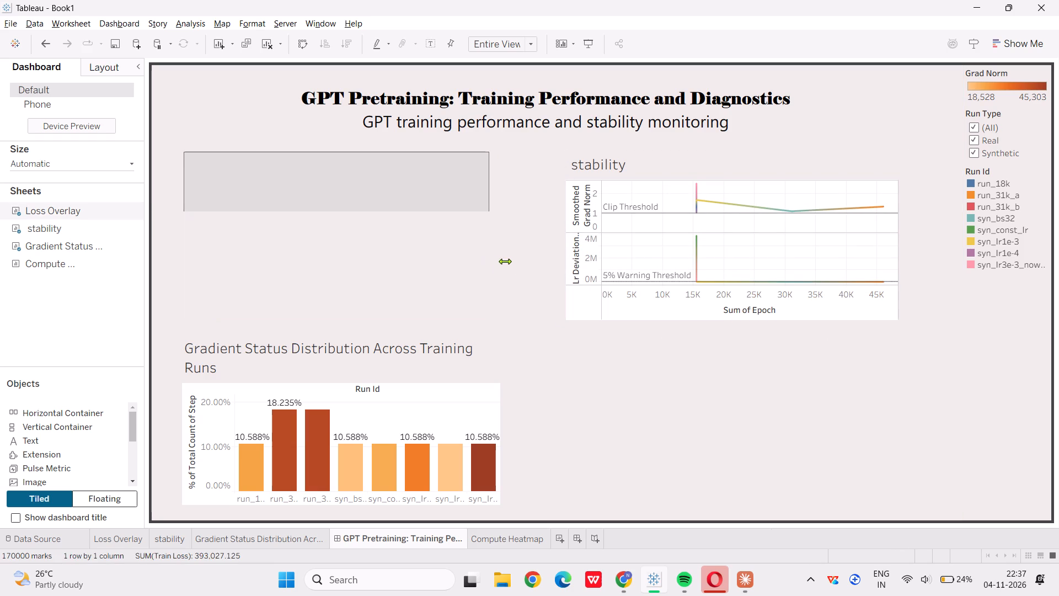
left_click_drag(490, 258, 504, 257)
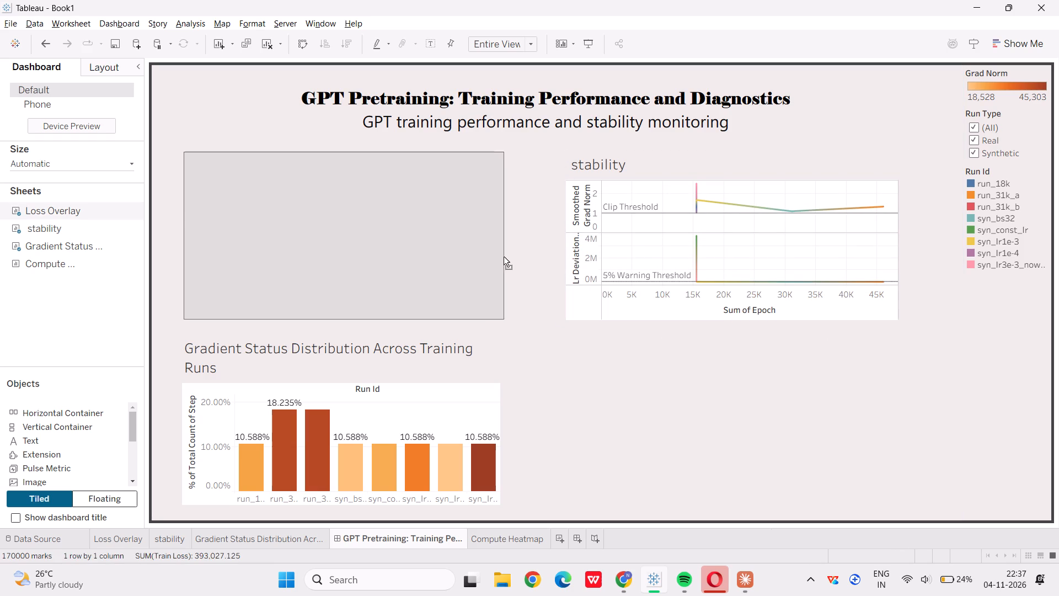
left_click_drag(504, 257, 513, 257)
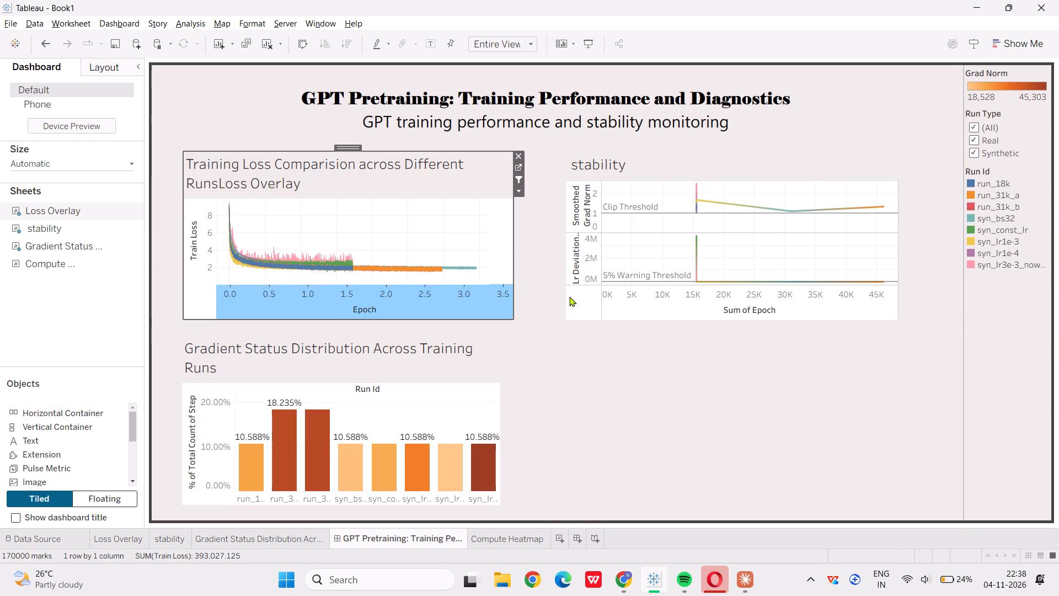
left_click(662, 389)
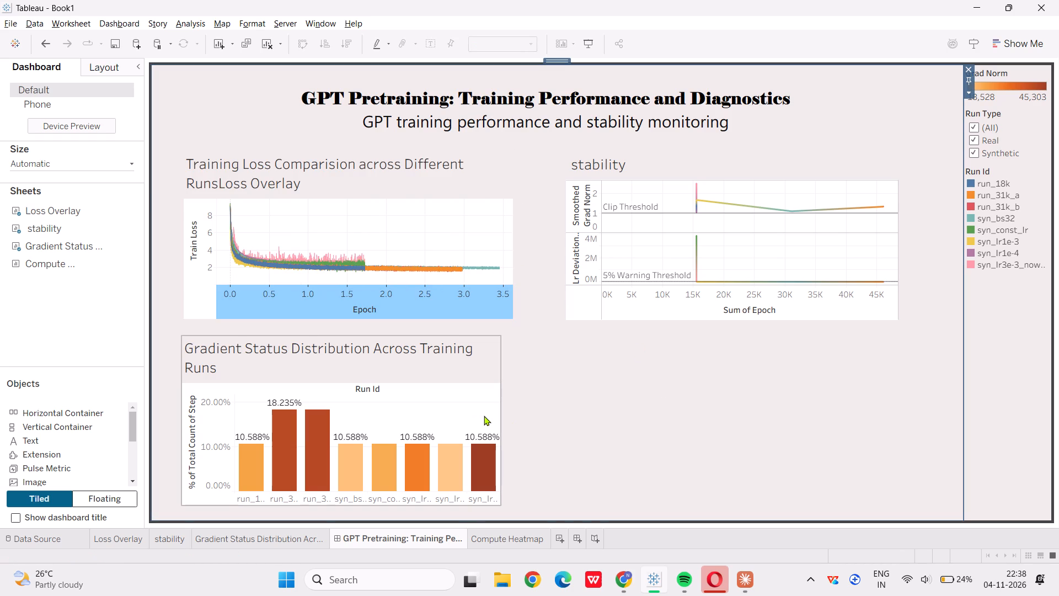
Narrow the Gradient Status Distribution chart from its right edge to free space beside it for another chart.
left_click(485, 414)
left_click_drag(502, 414, 451, 412)
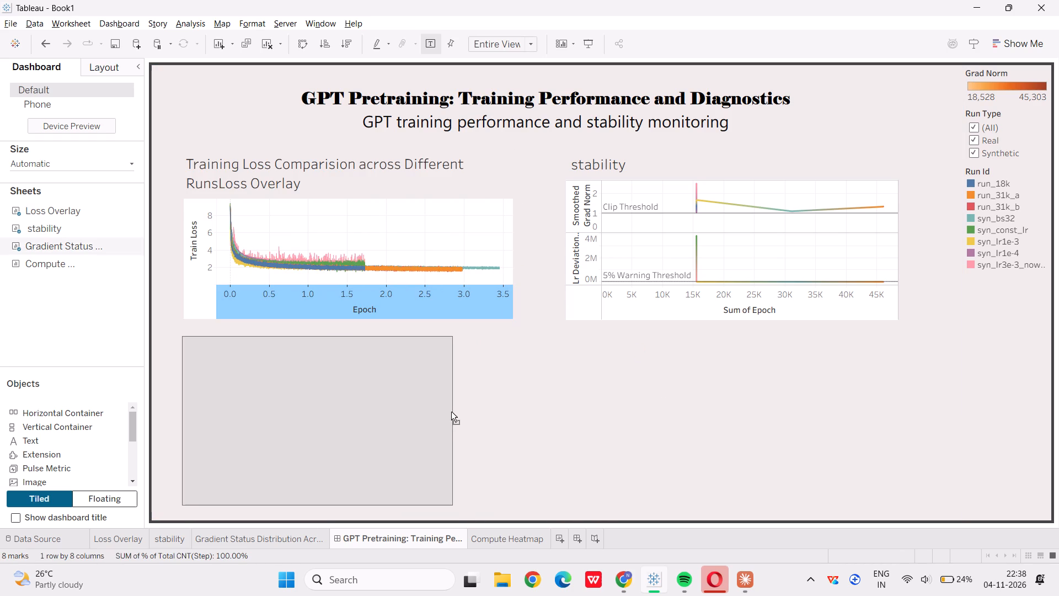
left_click_drag(451, 412, 436, 412)
left_click(500, 429)
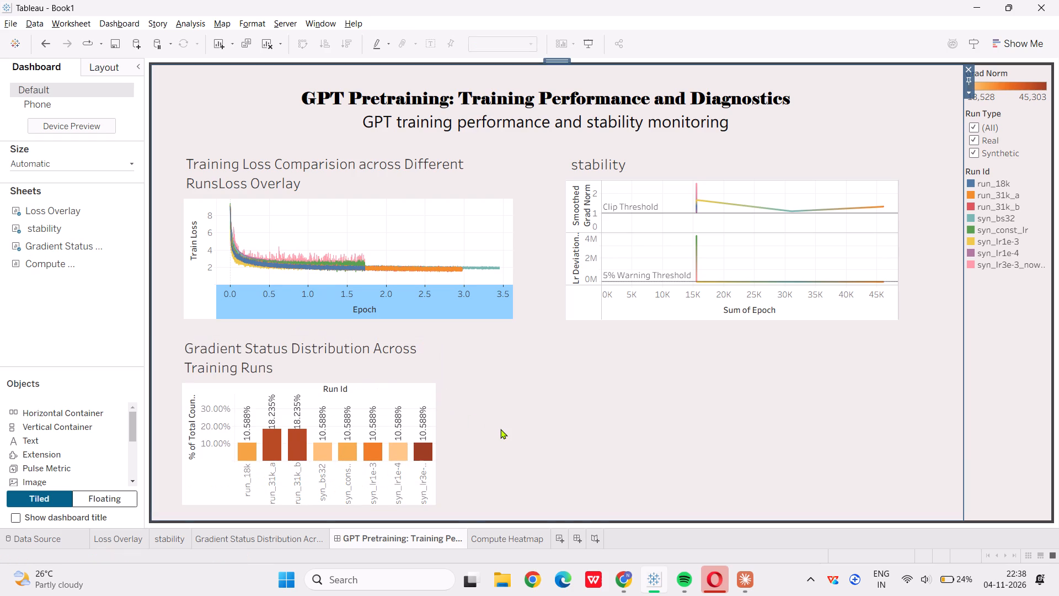
Add the Compute Heatmap sheet to the dashboard and make it a floating item.
left_click_drag(38, 266, 512, 398)
left_click(512, 398)
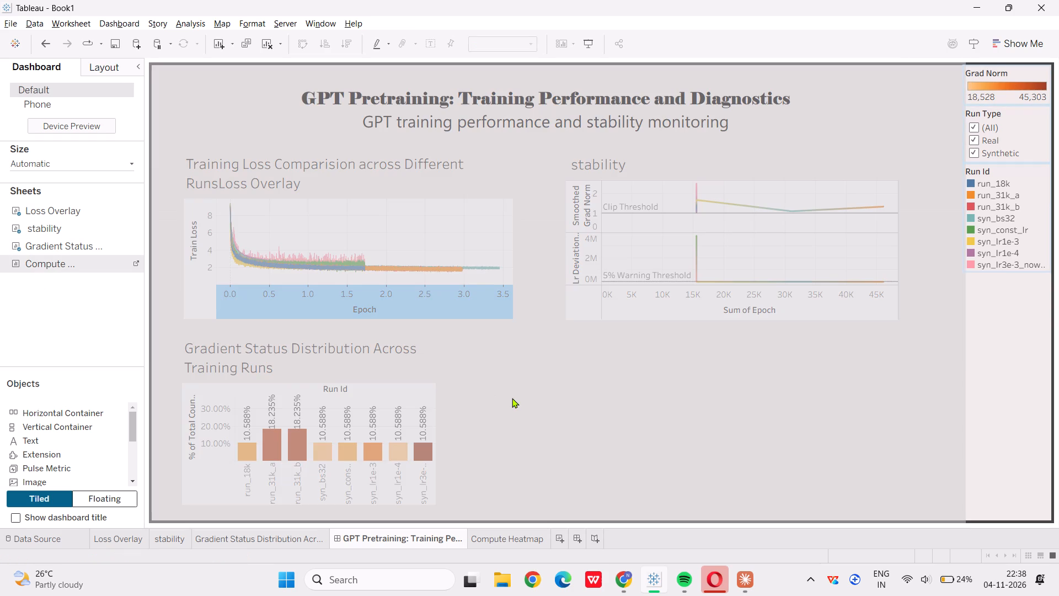
left_click(512, 398)
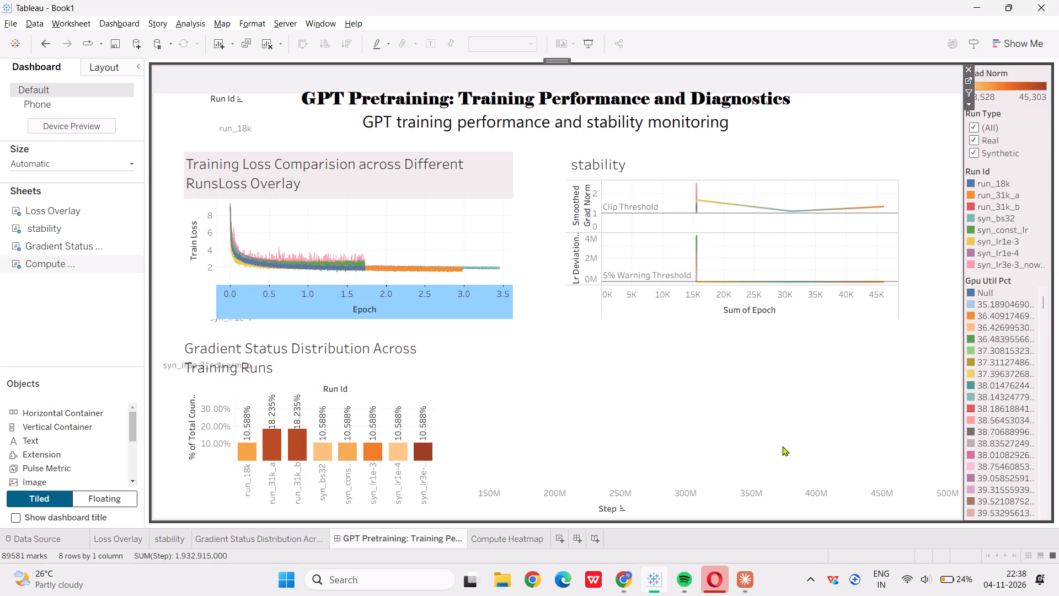
left_click(970, 104)
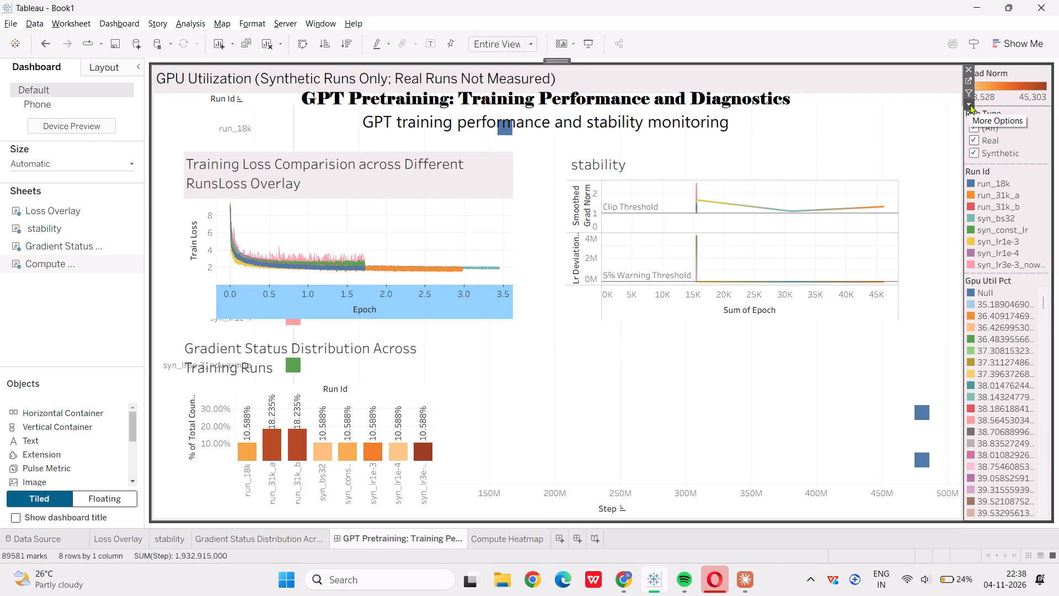
left_click(970, 104)
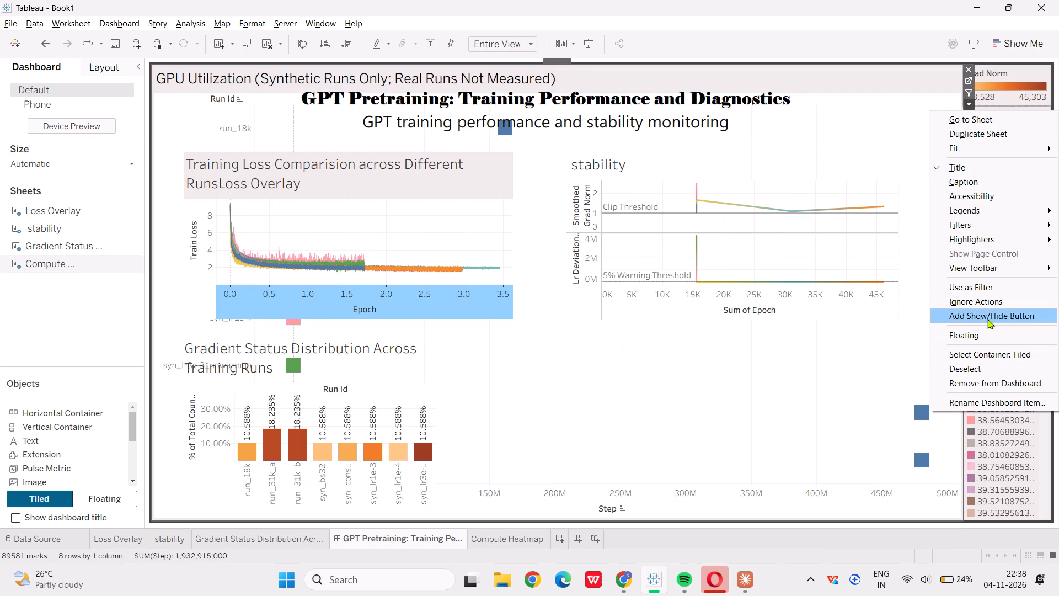
left_click(988, 335)
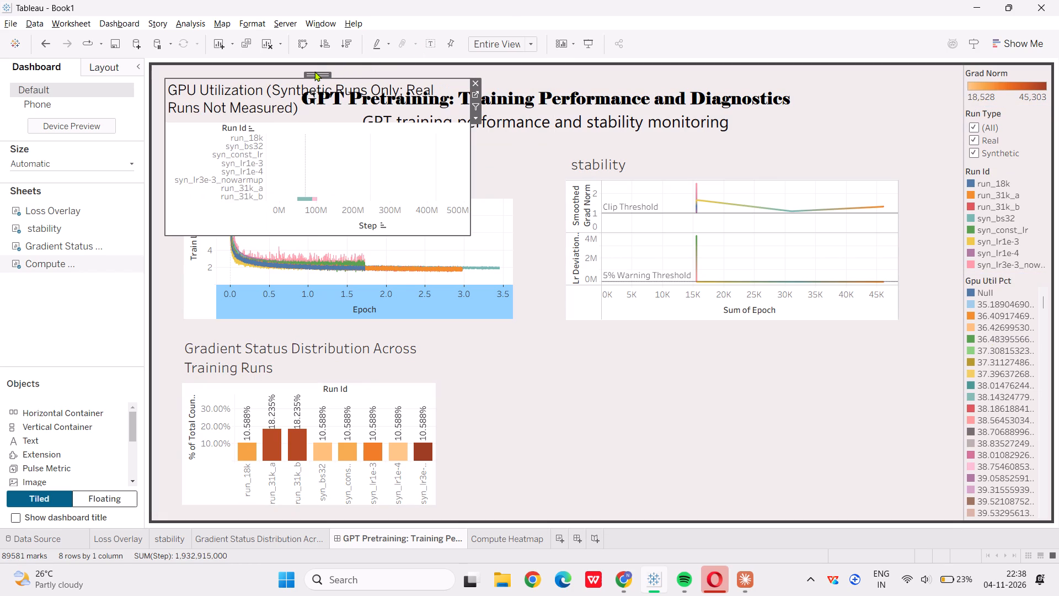
Move the floating GPU Utilization chart below the stability chart, level with and beside the Gradient Status Distribution chart.
left_click_drag(321, 73, 338, 93)
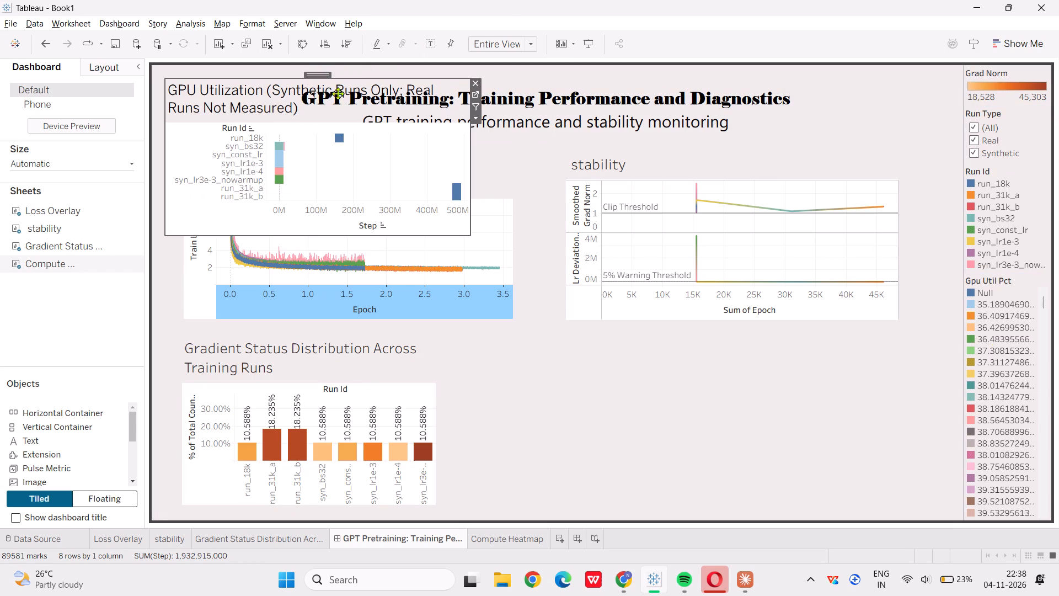
left_click_drag(338, 93, 608, 346)
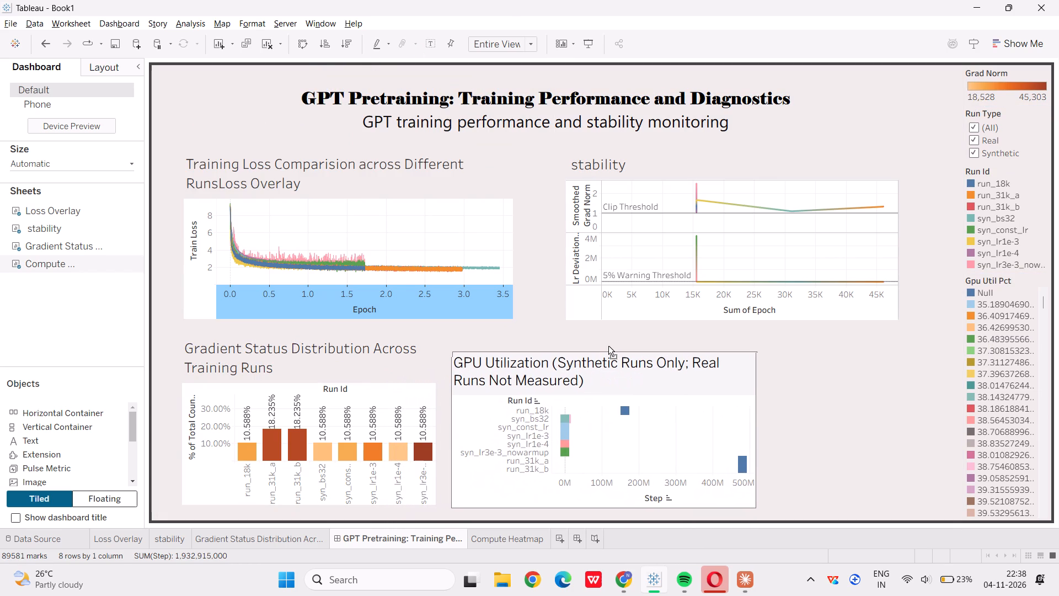
left_click_drag(608, 346, 606, 343)
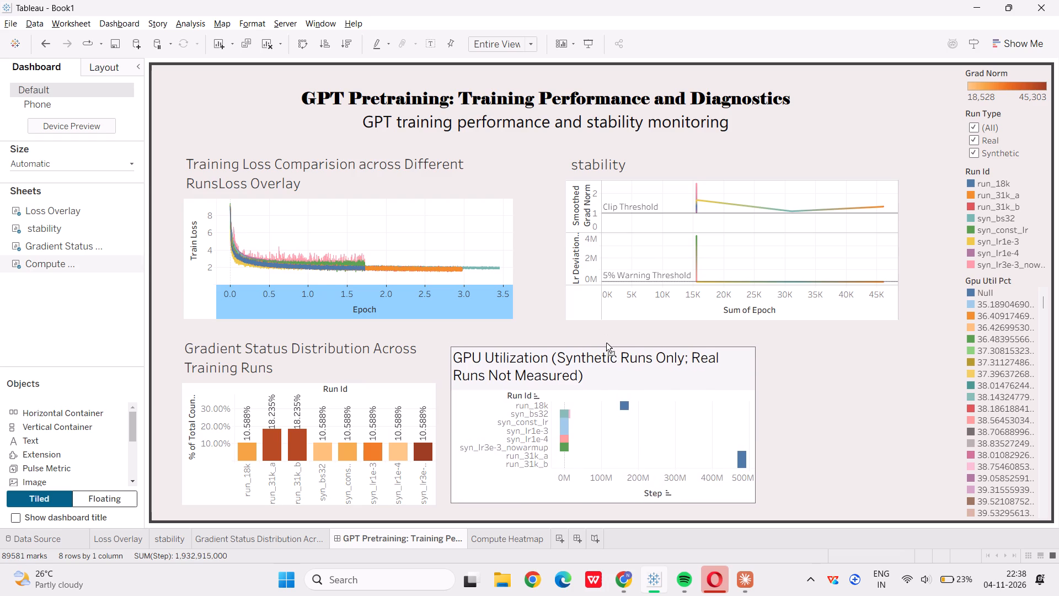
left_click_drag(606, 343, 608, 340)
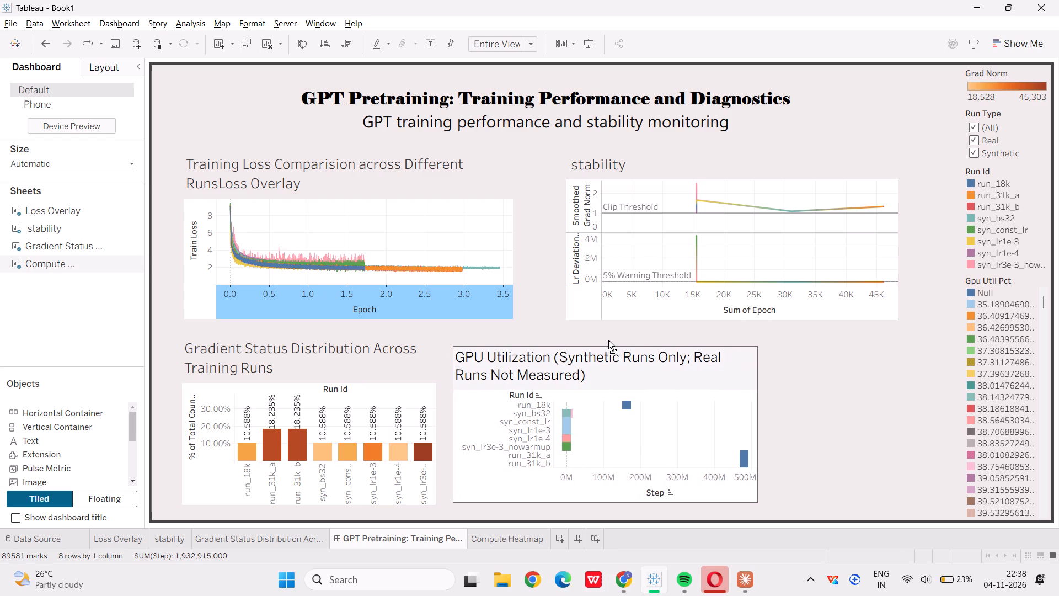
left_click_drag(608, 340, 607, 341)
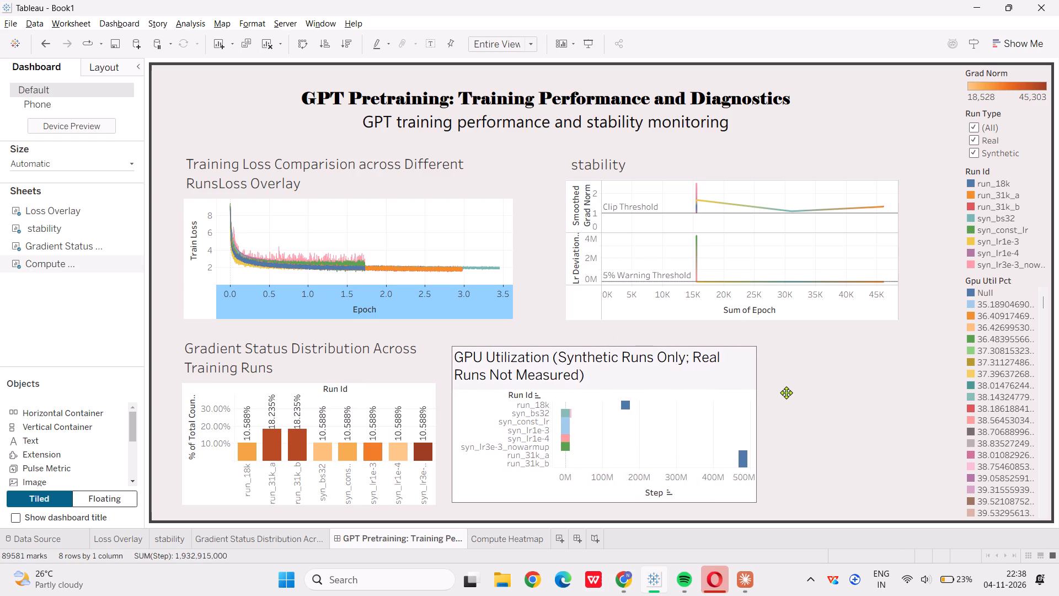
left_click(786, 392)
left_click(823, 428)
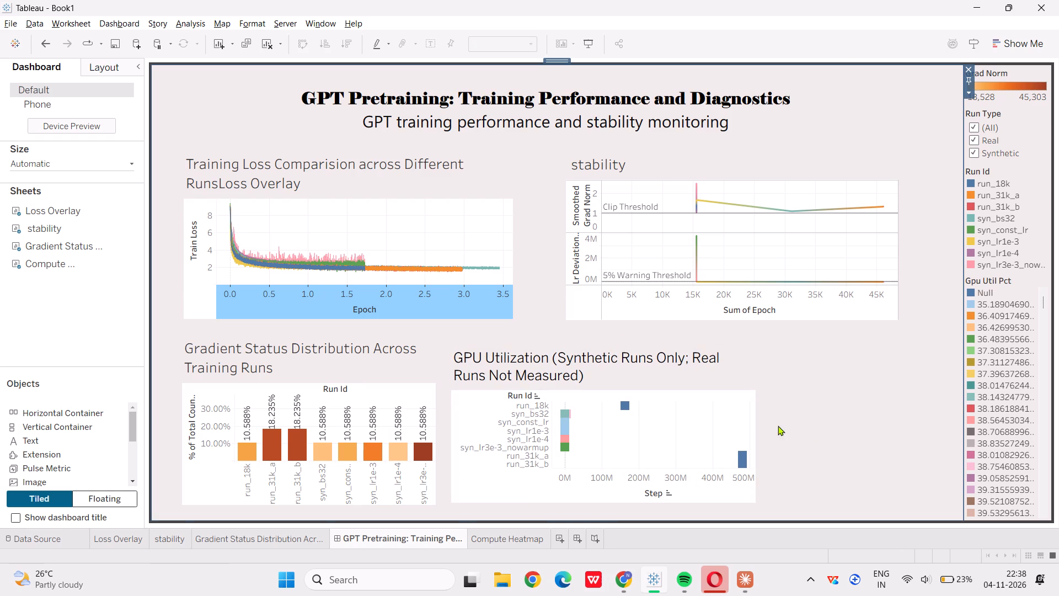
Narrow the GPU Utilization chart from its right edge to free space beside it for another chart.
left_click(739, 416)
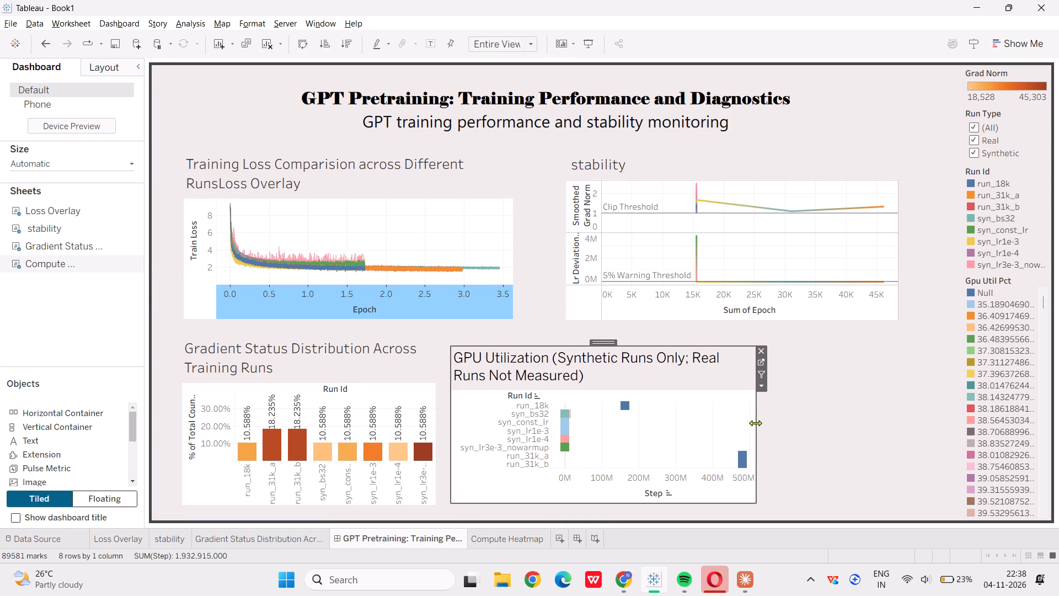
left_click_drag(755, 423, 708, 430)
left_click(833, 460)
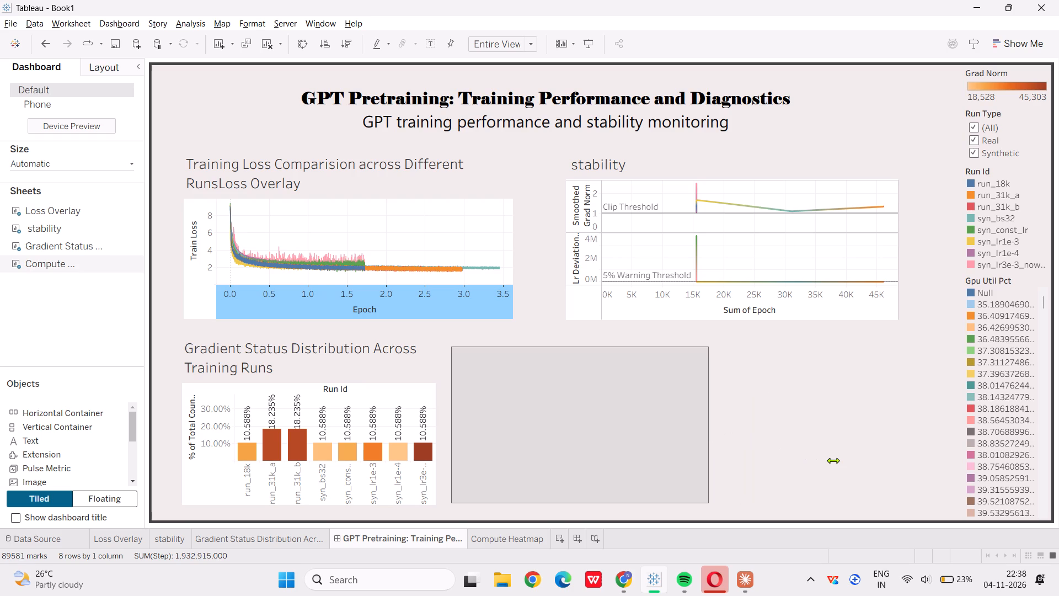
left_click(833, 460)
left_click(828, 131)
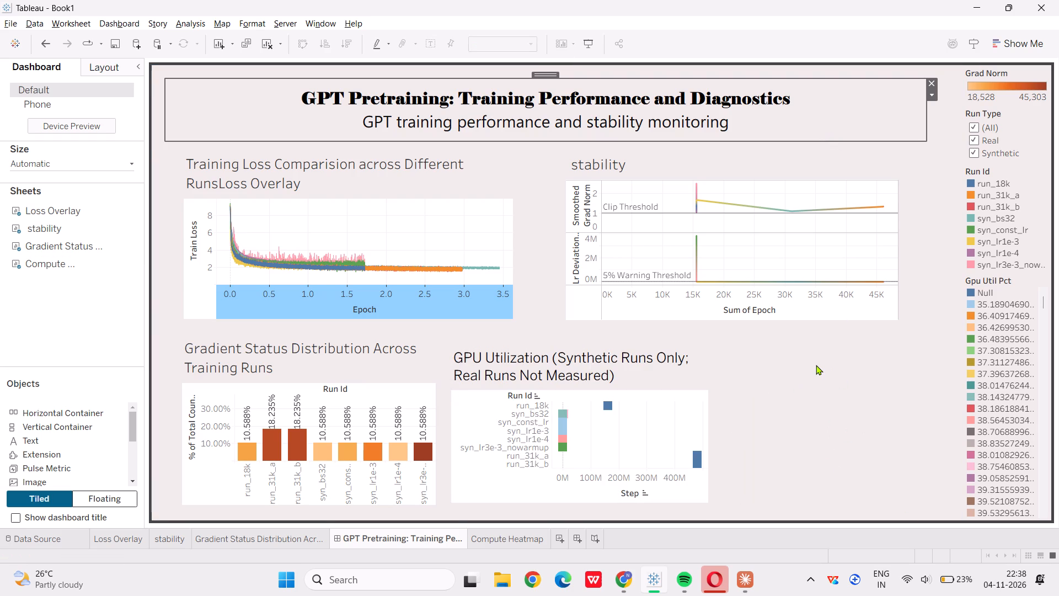
Save the workbook.
key("ctrl+s")
Add a new blank worksheet to the workbook after the Compute Heatmap sheet.
key("alt+Tab")
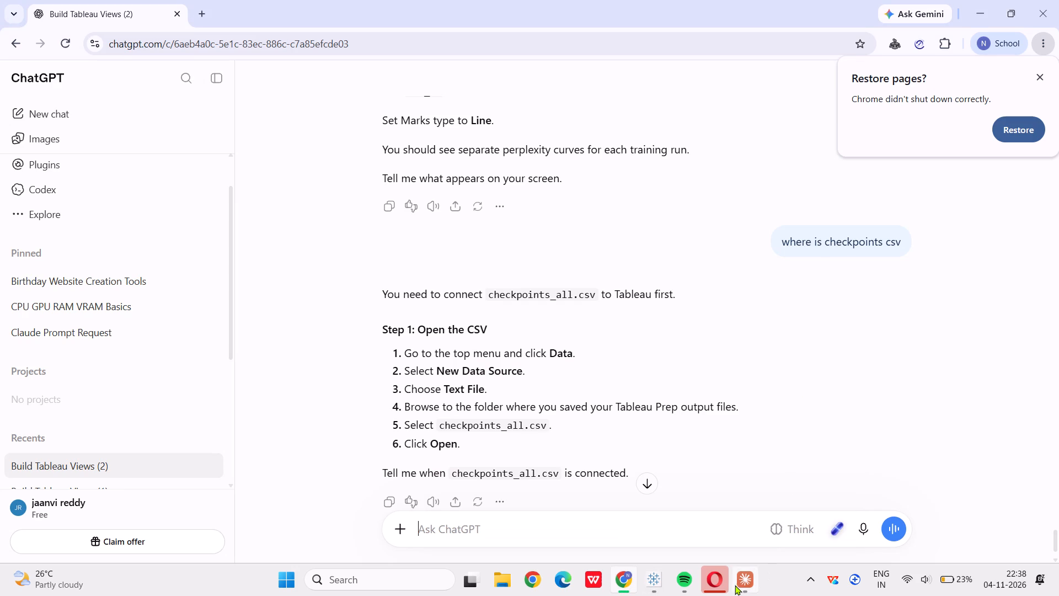
left_click(649, 581)
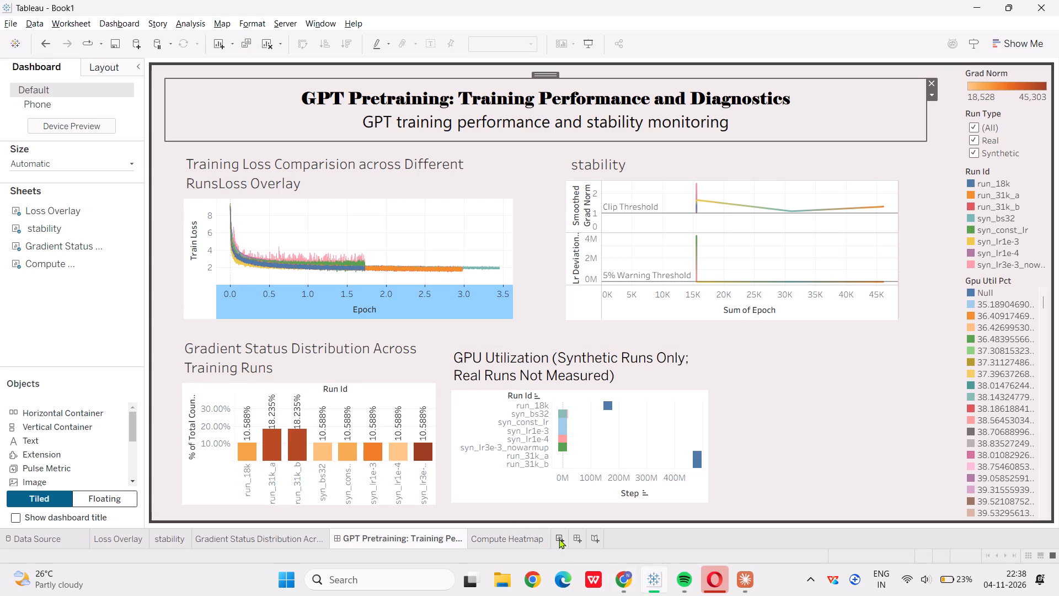
left_click(559, 539)
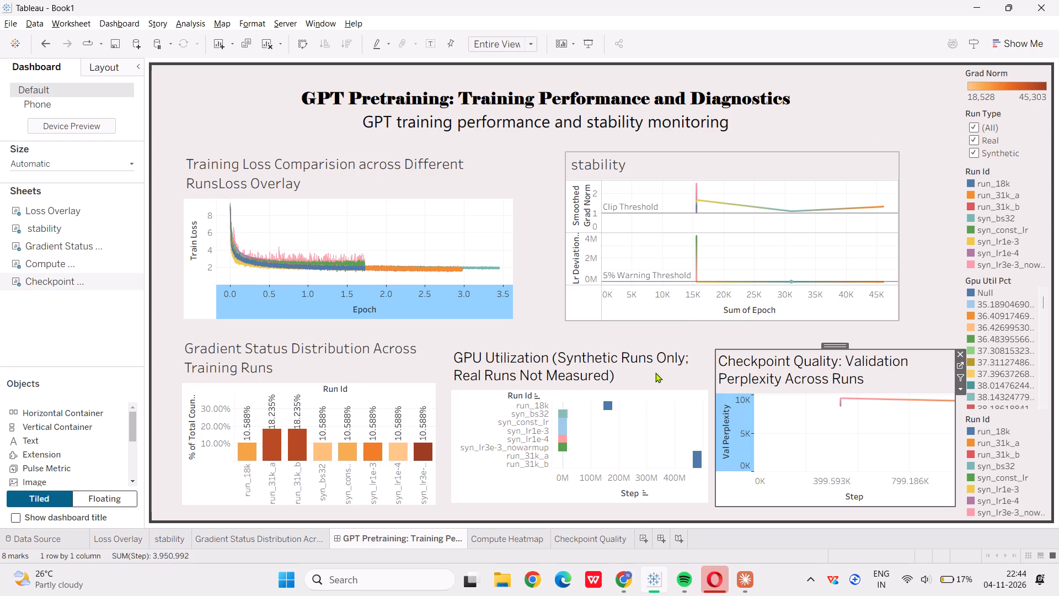
Shift the GPU Utilization chart slightly left and extend its top edge upward, lining its title up with the Gradient Status Distribution title.
left_click(577, 344)
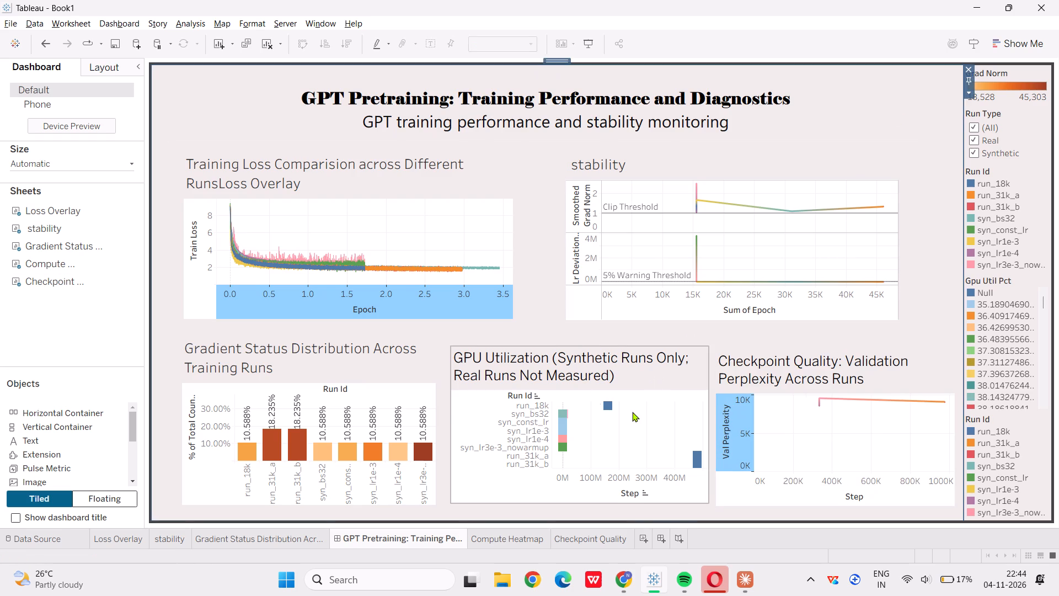
left_click(632, 412)
left_click(583, 340)
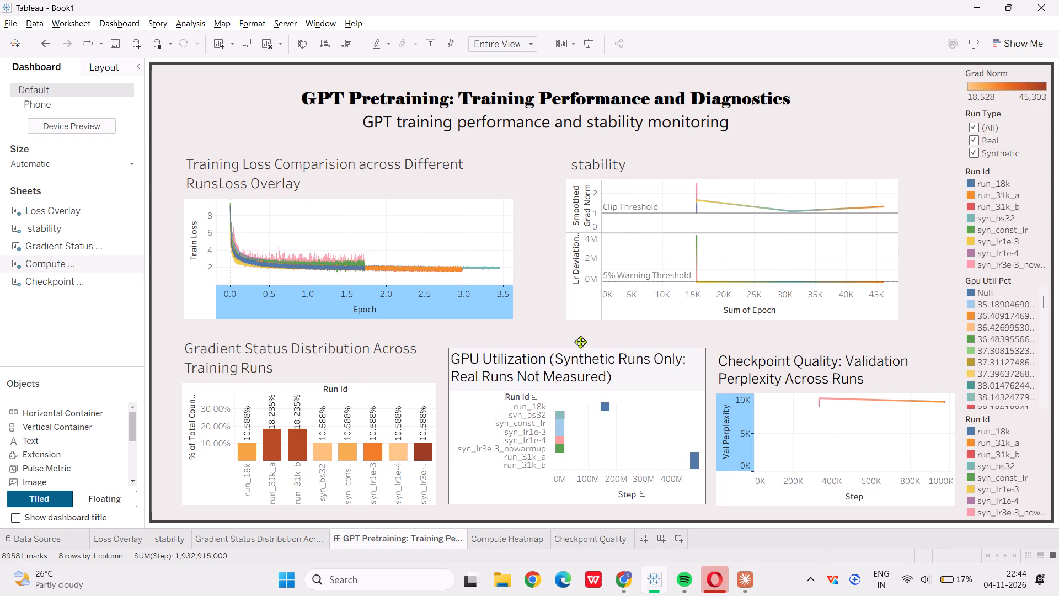
left_click(561, 326)
left_click(541, 306)
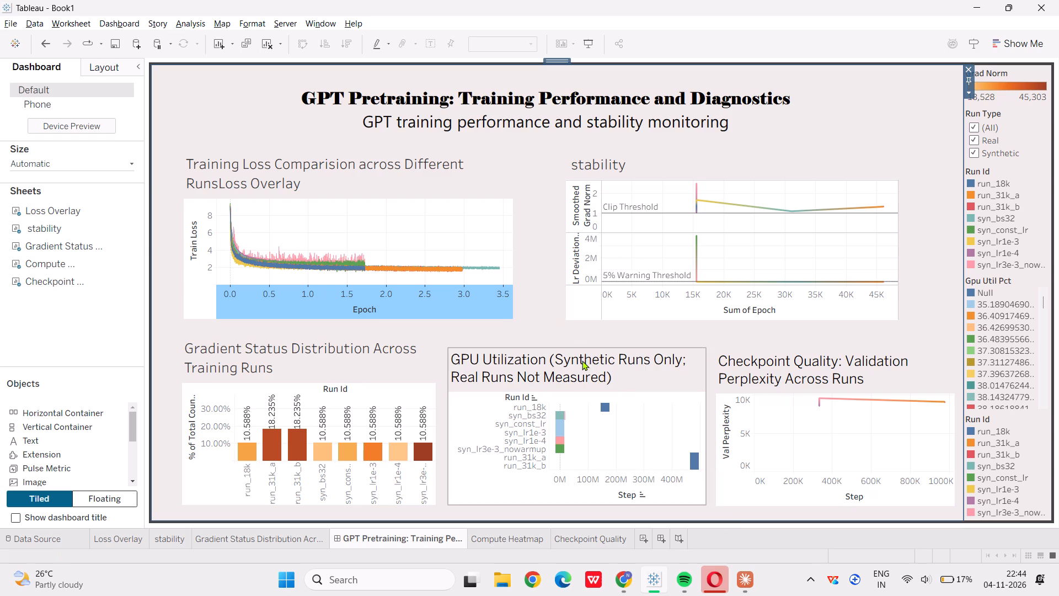
left_click(582, 347)
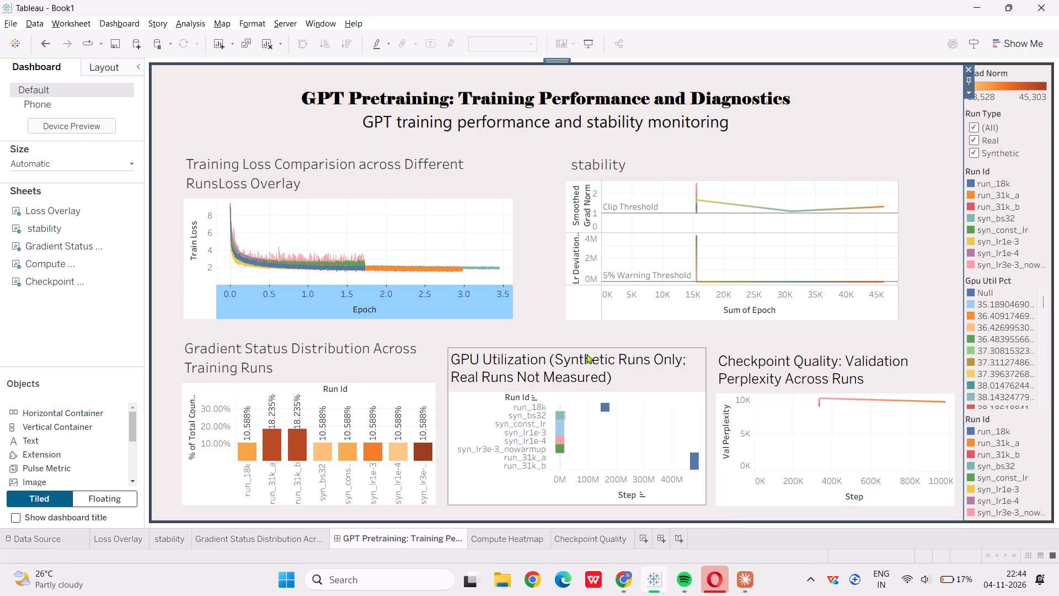
left_click(597, 359)
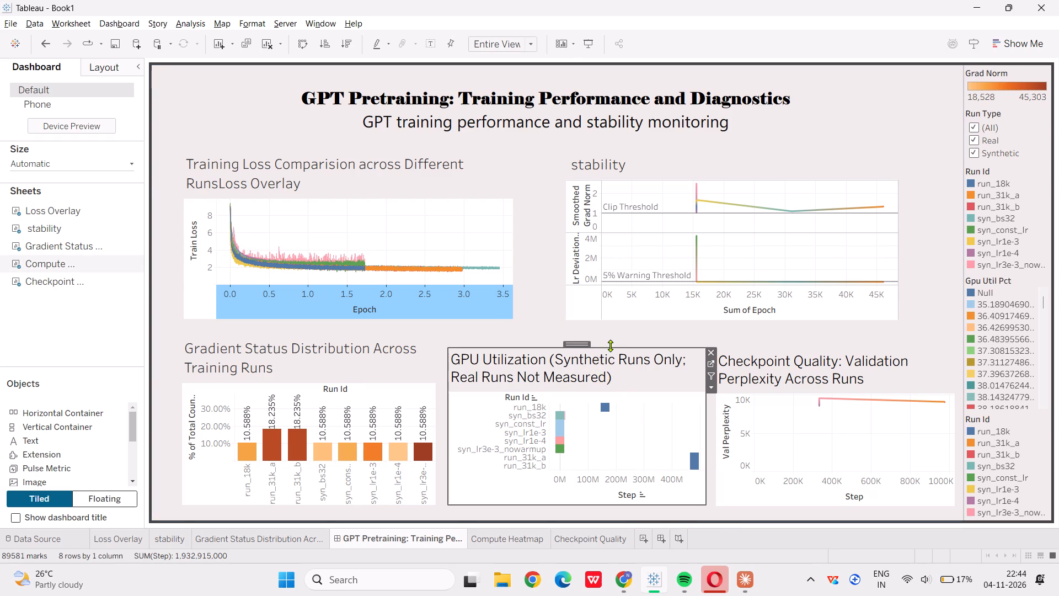
left_click_drag(610, 345, 612, 338)
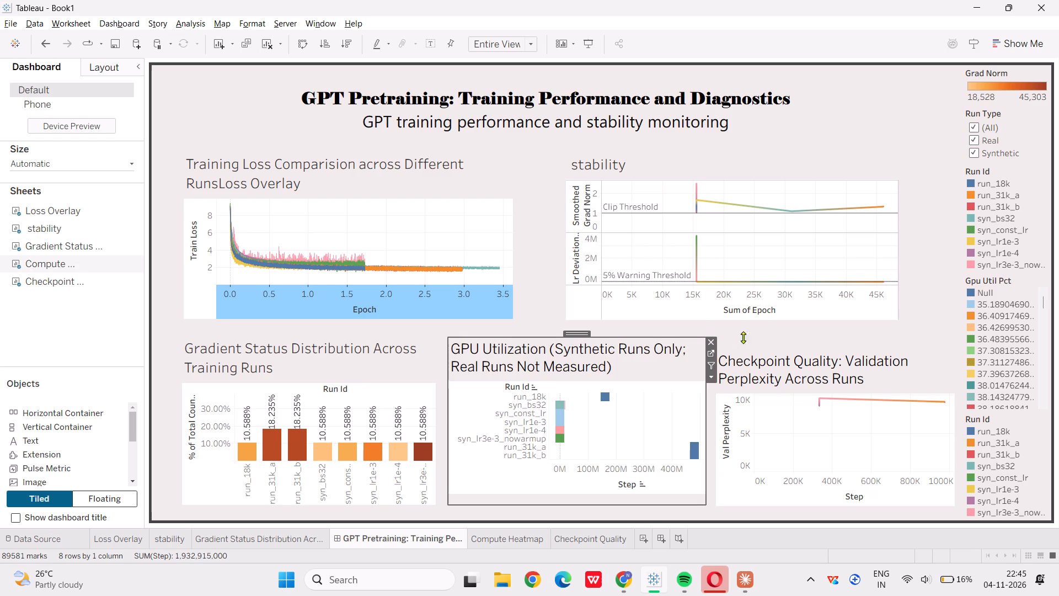
Extend the Checkpoint Quality chart's top edge upward to line up with the GPU Utilization chart's top.
left_click(767, 339)
left_click(809, 381)
left_click(809, 381)
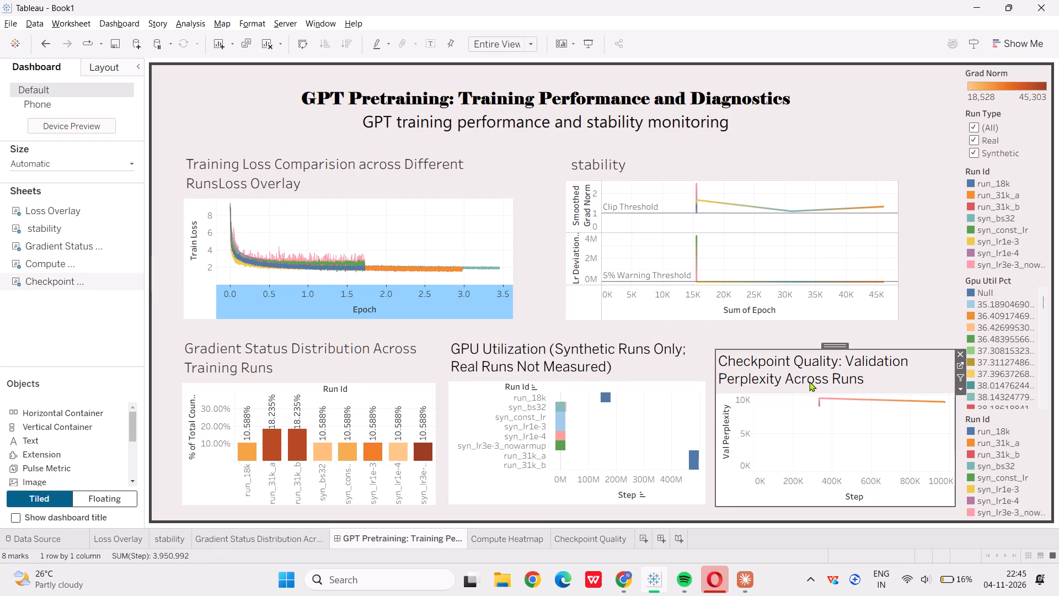
left_click(869, 349)
left_click_drag(869, 349, 867, 333)
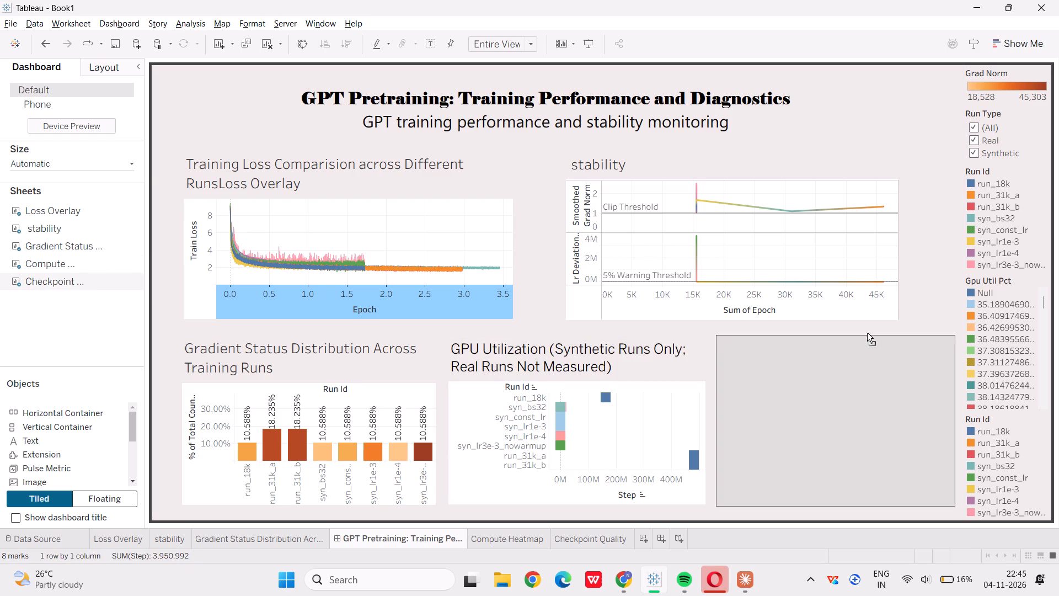
Nudge the Checkpoint Quality chart's top edge slightly upward to finish its resize.
left_click_drag(867, 333, 867, 332)
left_click(867, 332)
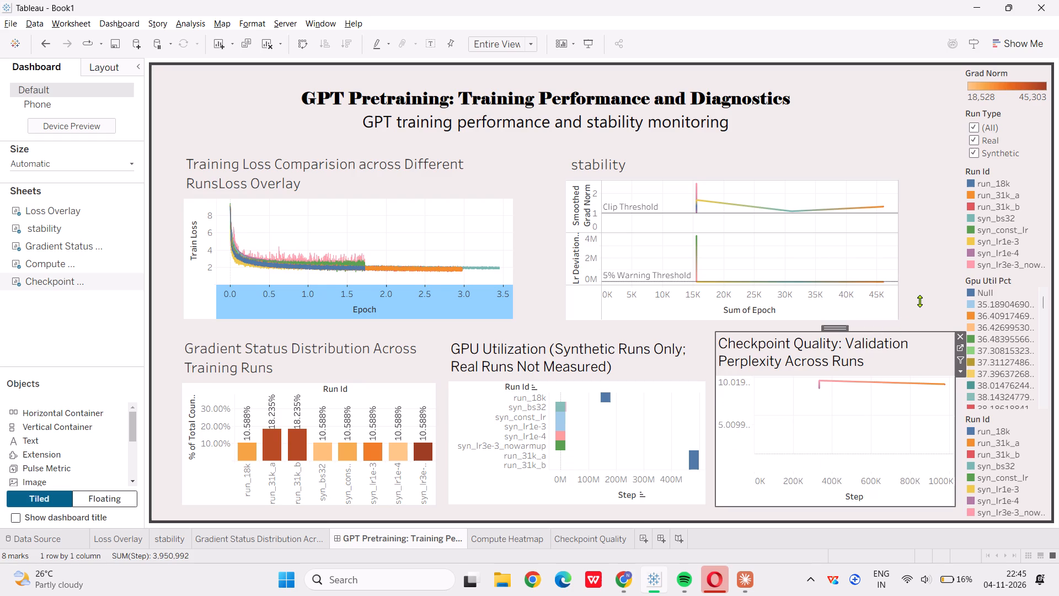
left_click(919, 301)
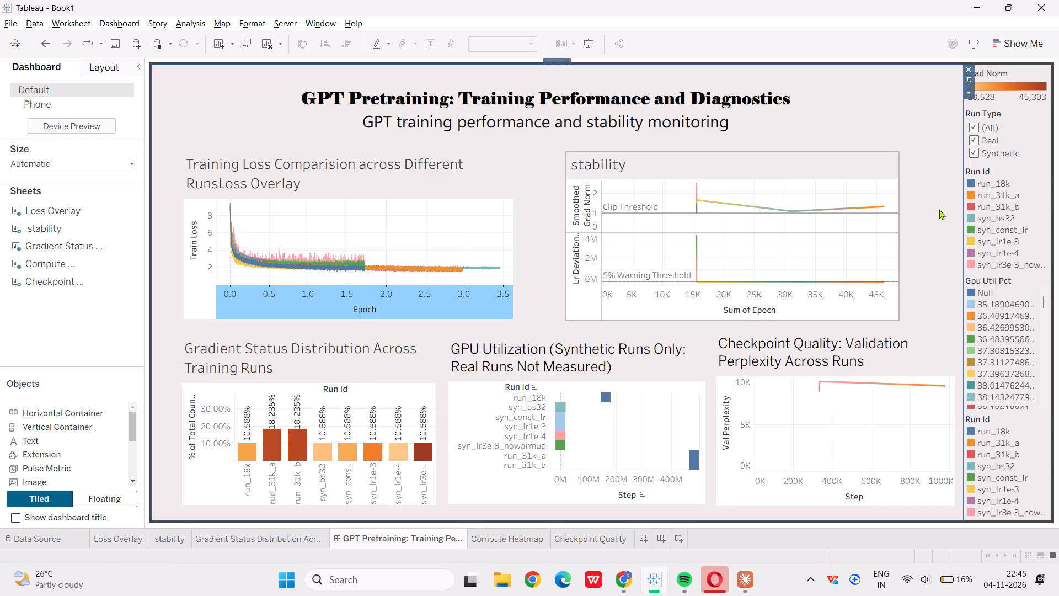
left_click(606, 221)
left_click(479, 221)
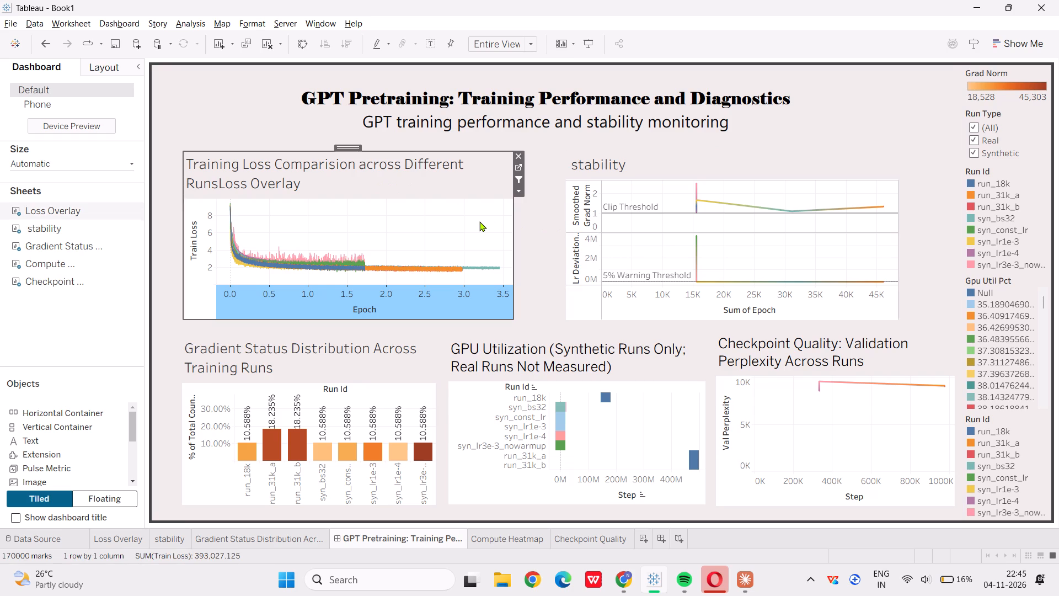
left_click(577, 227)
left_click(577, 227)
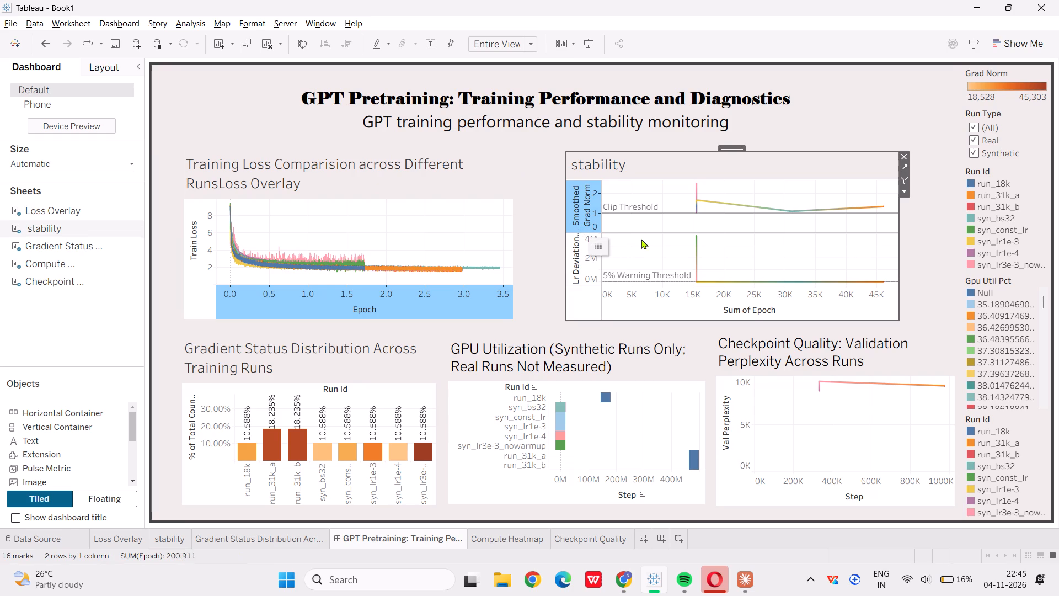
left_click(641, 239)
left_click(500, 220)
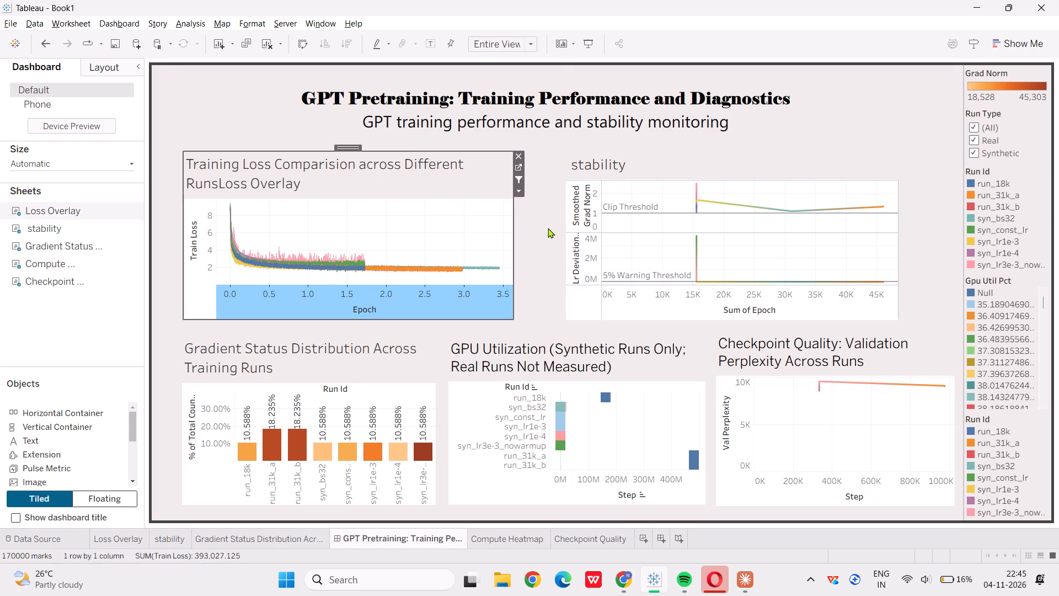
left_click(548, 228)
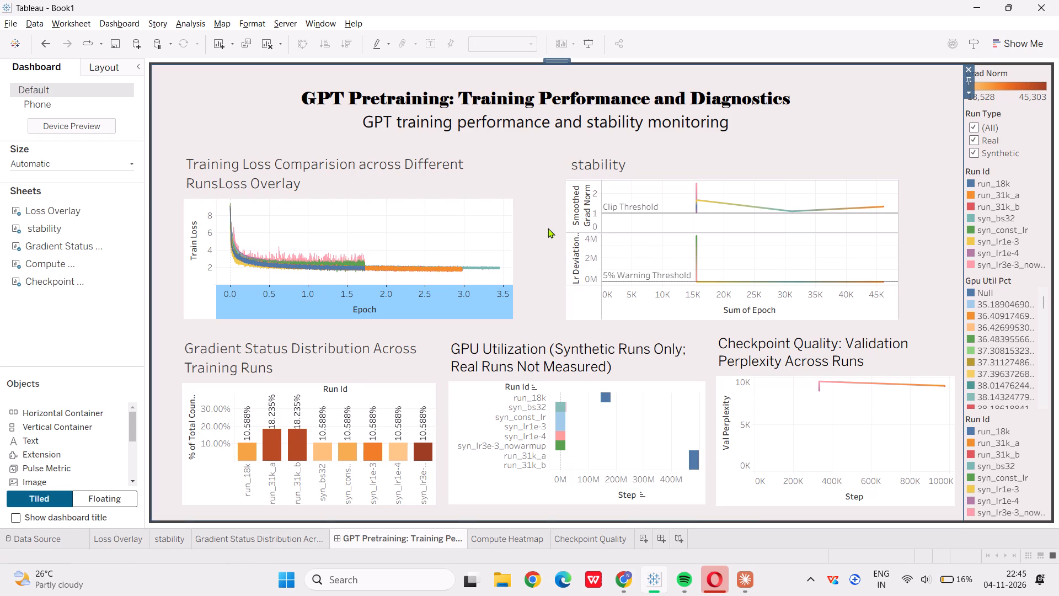
Add a thin solid black border around the Training Loss Comparison chart.
left_click(416, 220)
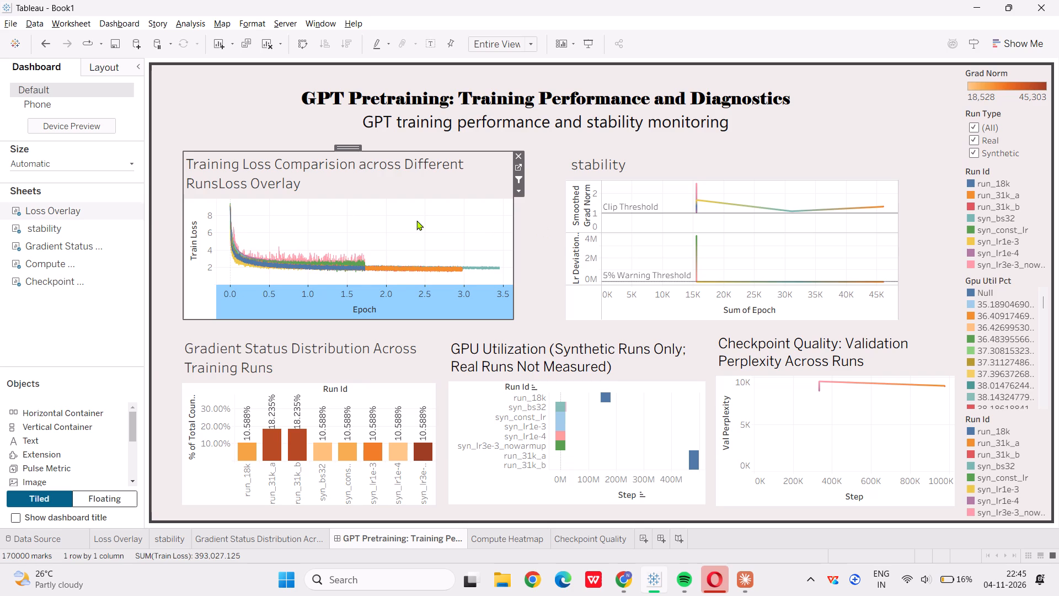
left_click(100, 61)
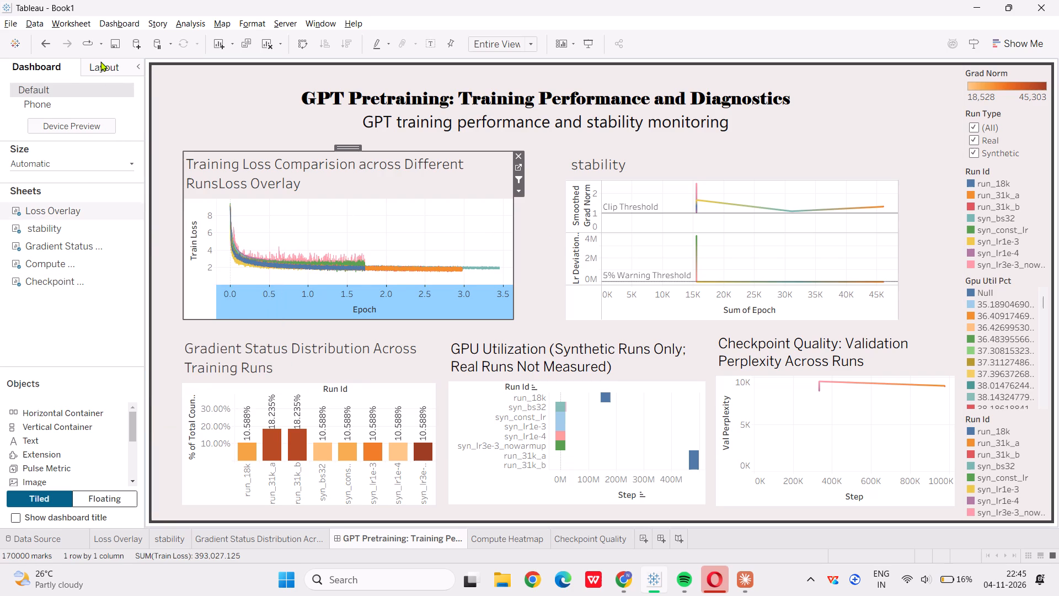
left_click(101, 265)
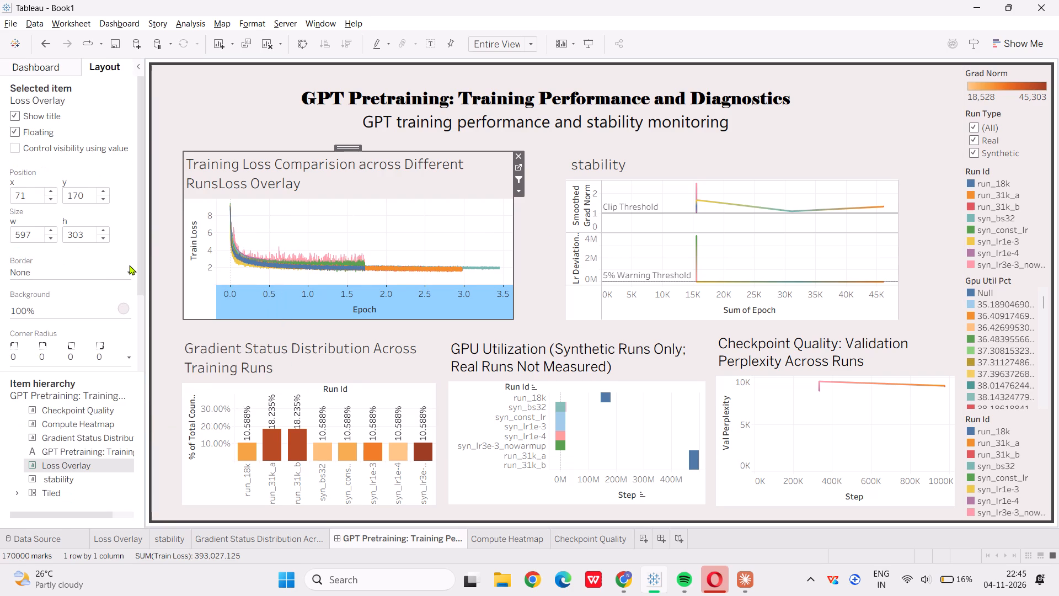
left_click(129, 265)
left_click(127, 270)
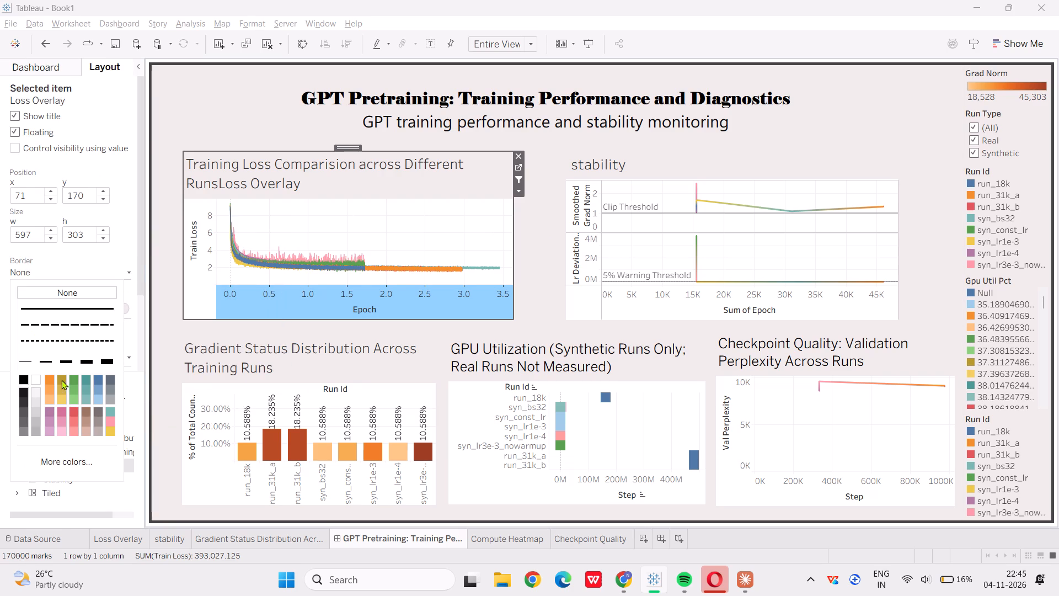
left_click(19, 376)
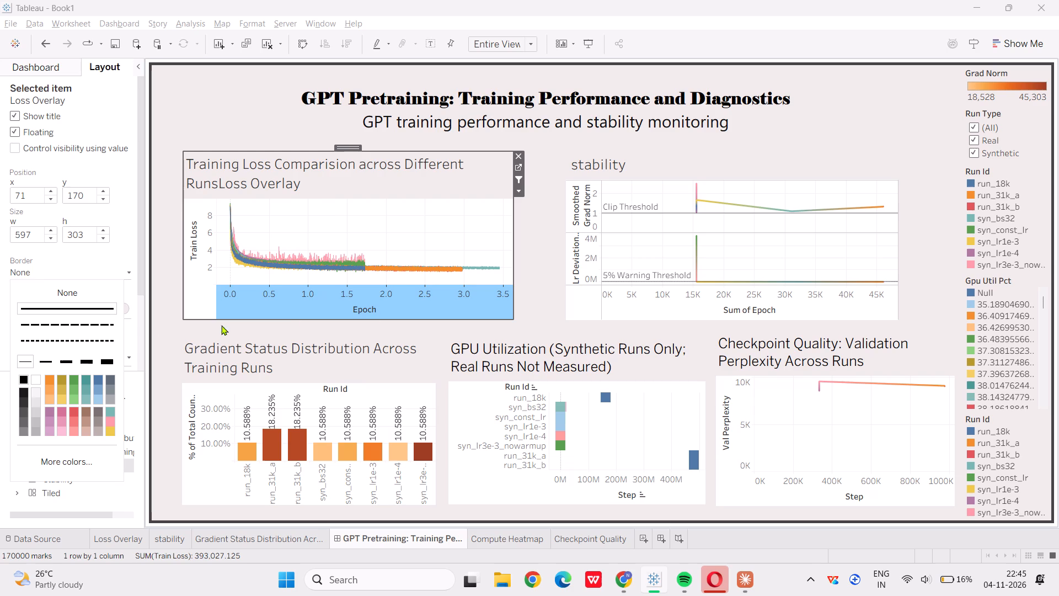
Add a thin solid black border around the stability chart.
left_click(645, 300)
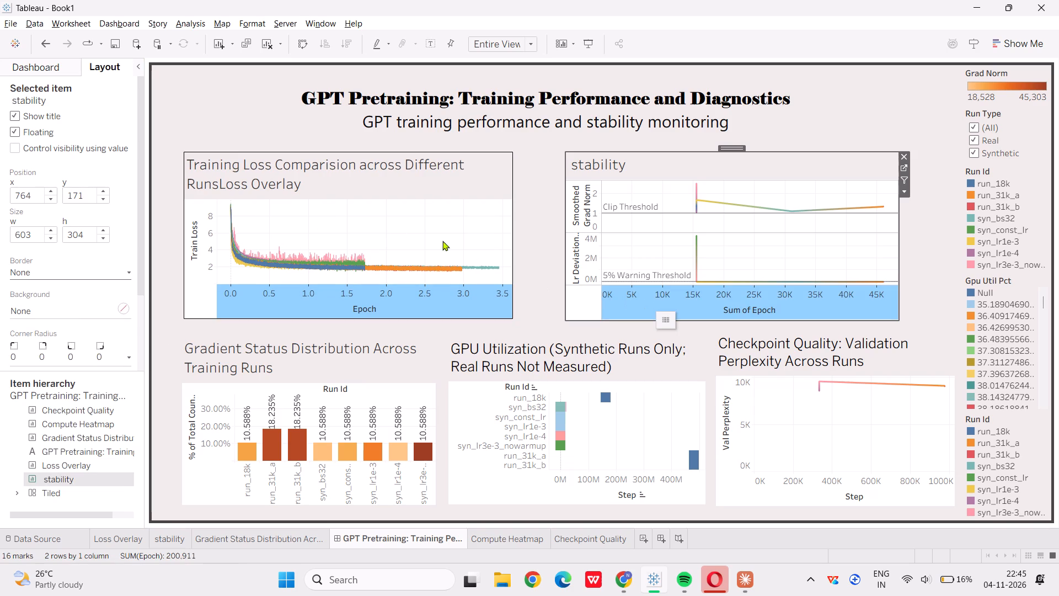
left_click(111, 274)
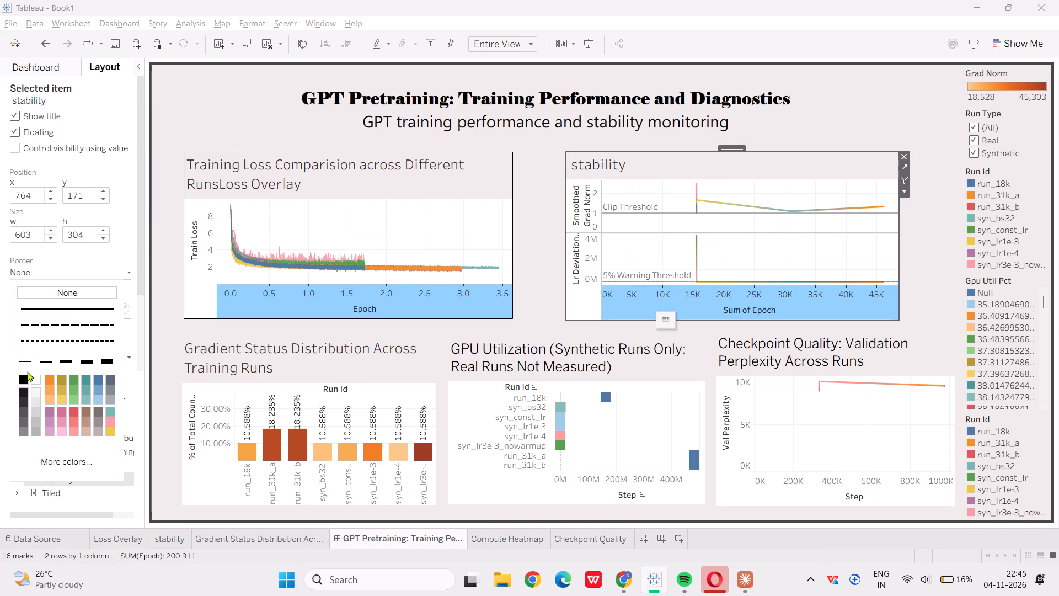
left_click(23, 378)
Add a thin solid black border around the Gradient Status Distribution chart.
left_click(258, 419)
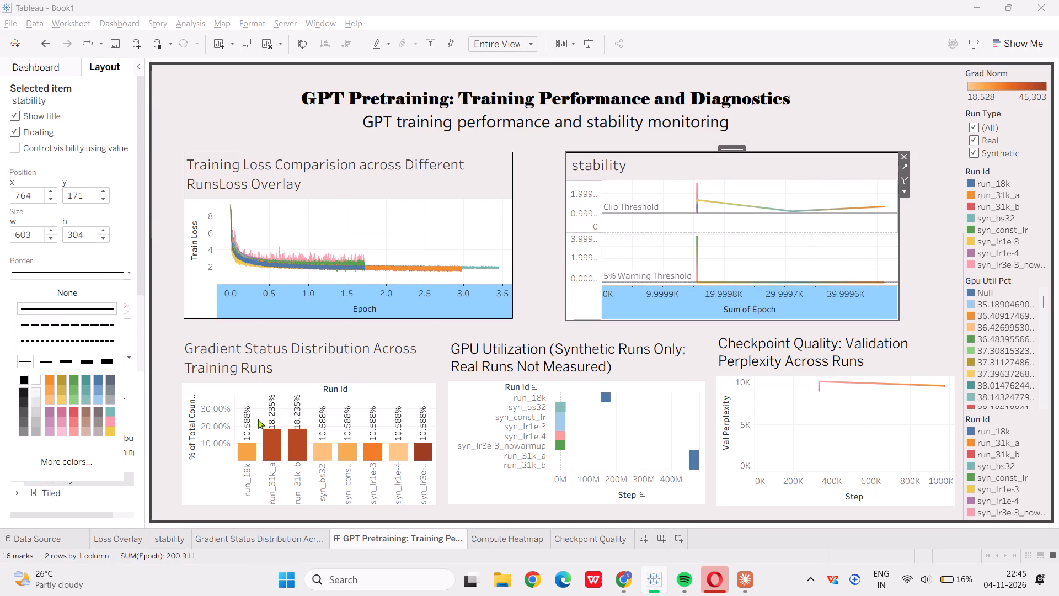
left_click(73, 268)
left_click(23, 377)
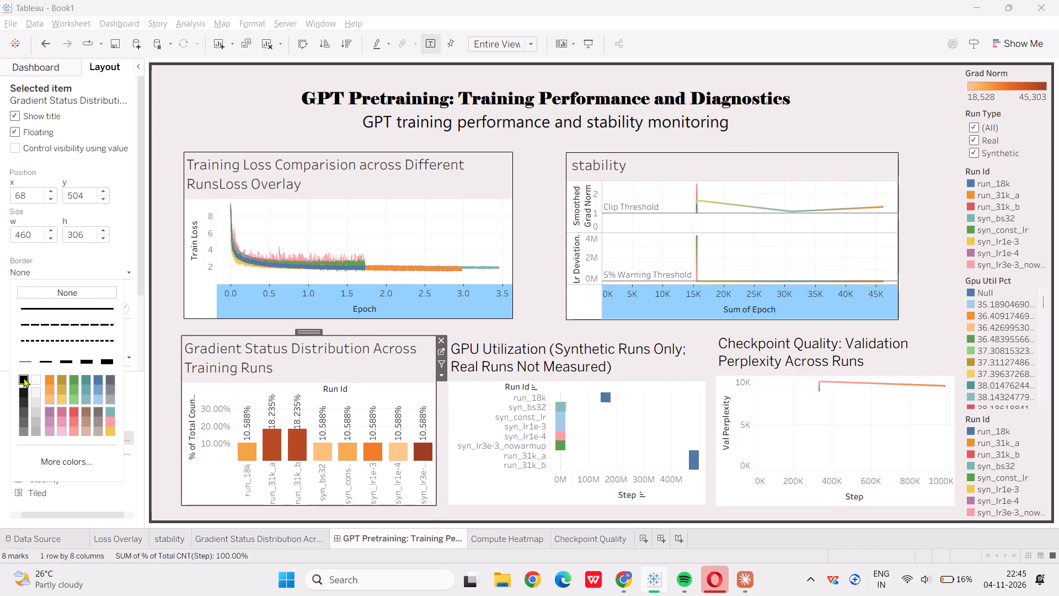
Add a thin solid black border around the GPU Utilization chart.
left_click(659, 371)
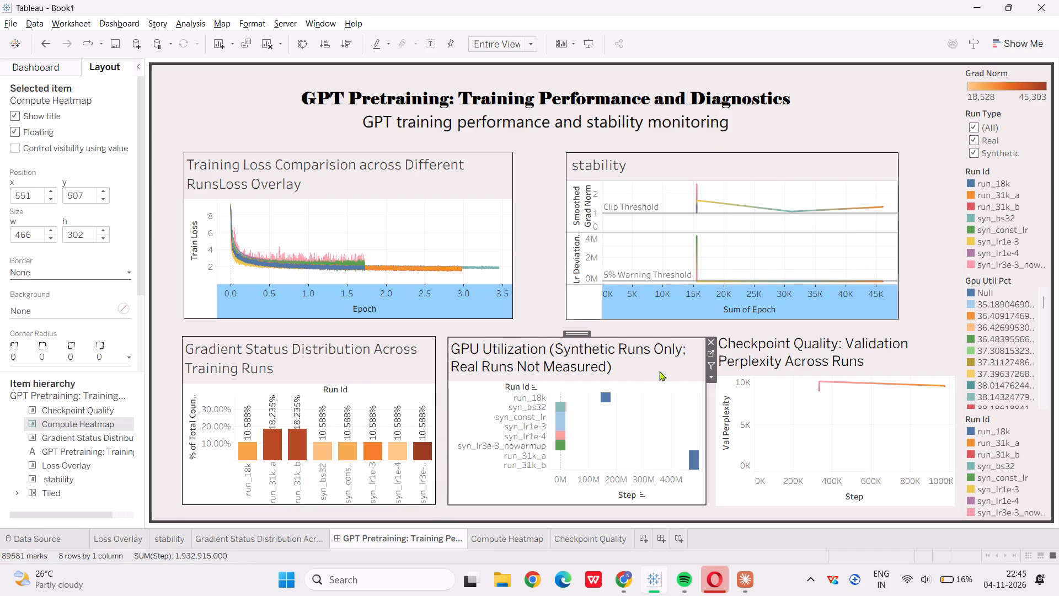
left_click(77, 271)
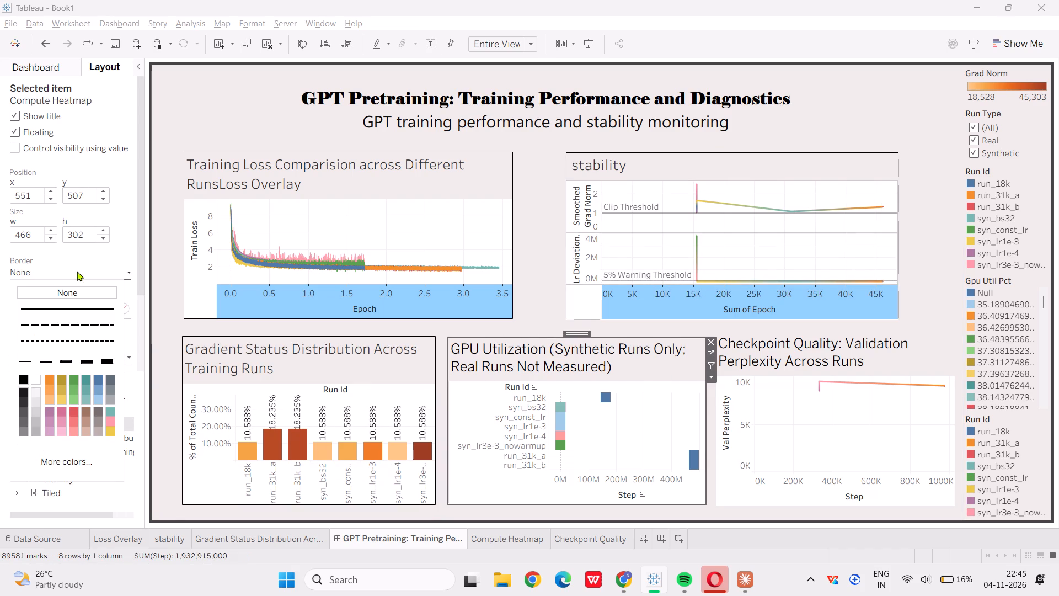
left_click(24, 376)
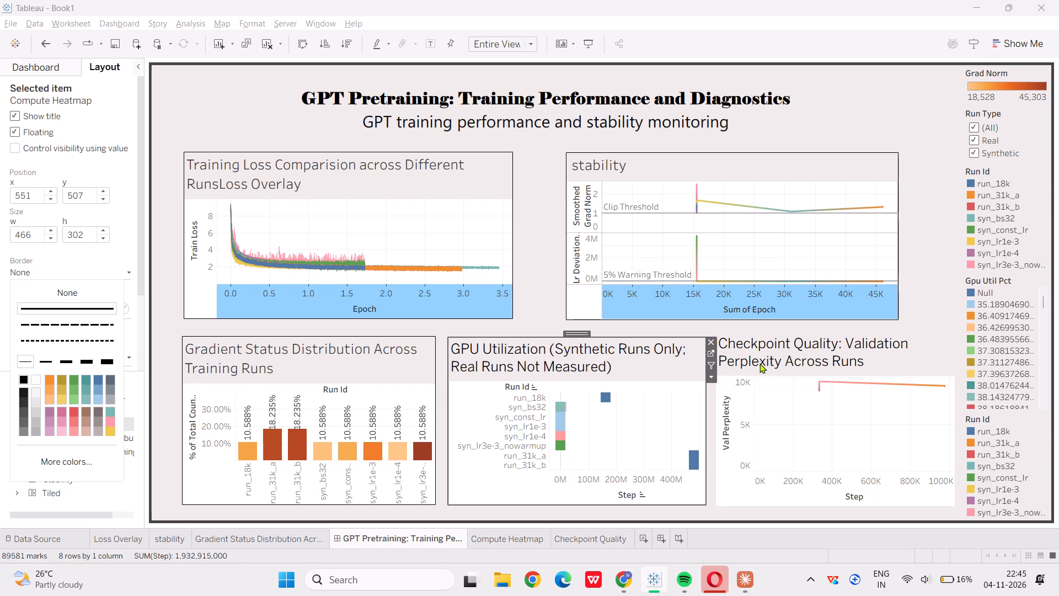
Add a thin solid black border around the Checkpoint Quality chart.
left_click(760, 365)
left_click(760, 365)
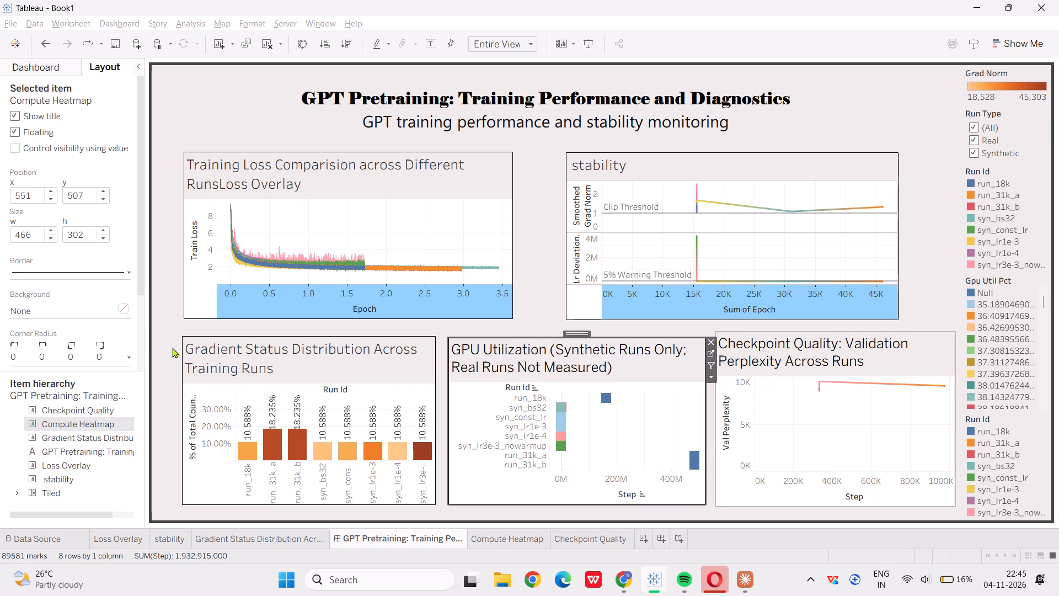
left_click(87, 265)
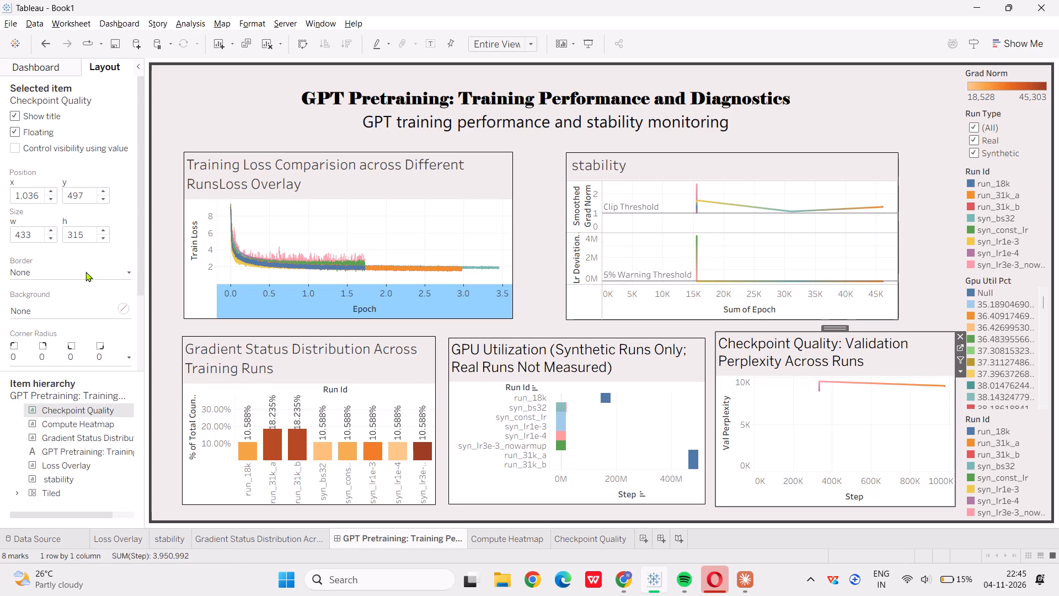
left_click(77, 273)
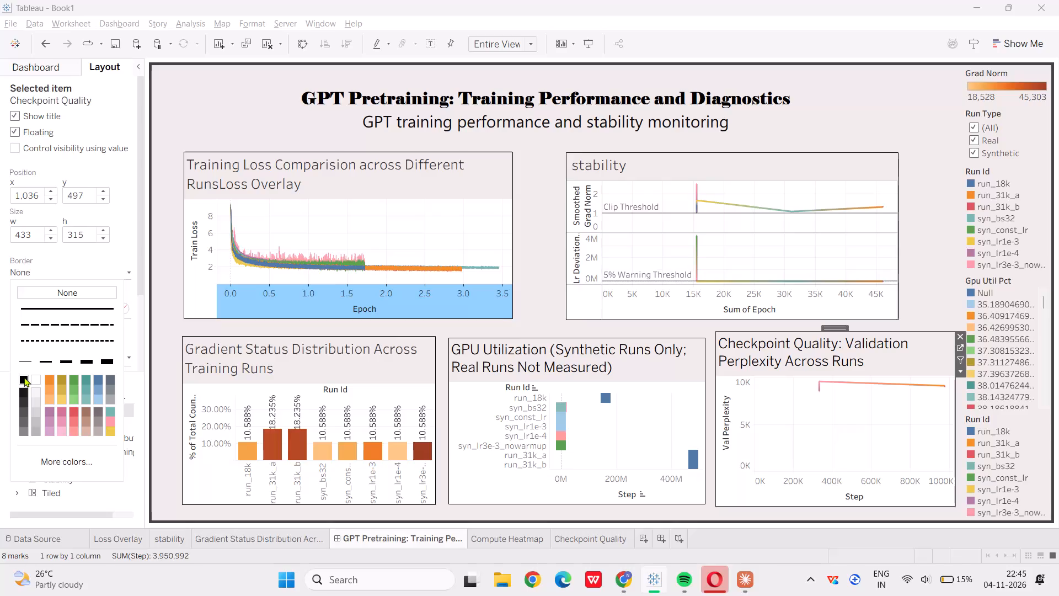
left_click(24, 377)
left_click(918, 34)
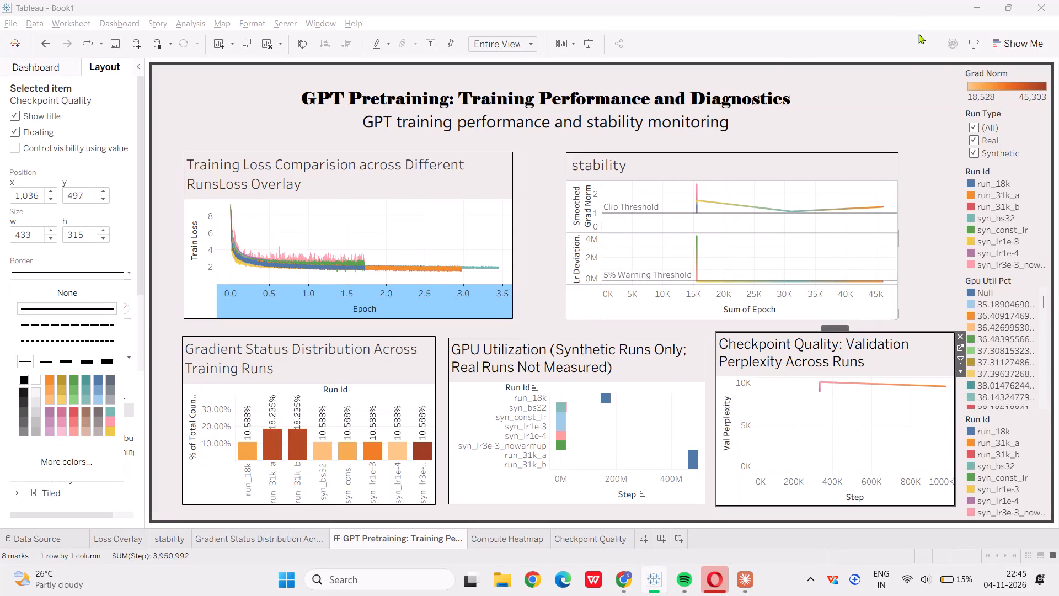
left_click(906, 93)
left_click(888, 52)
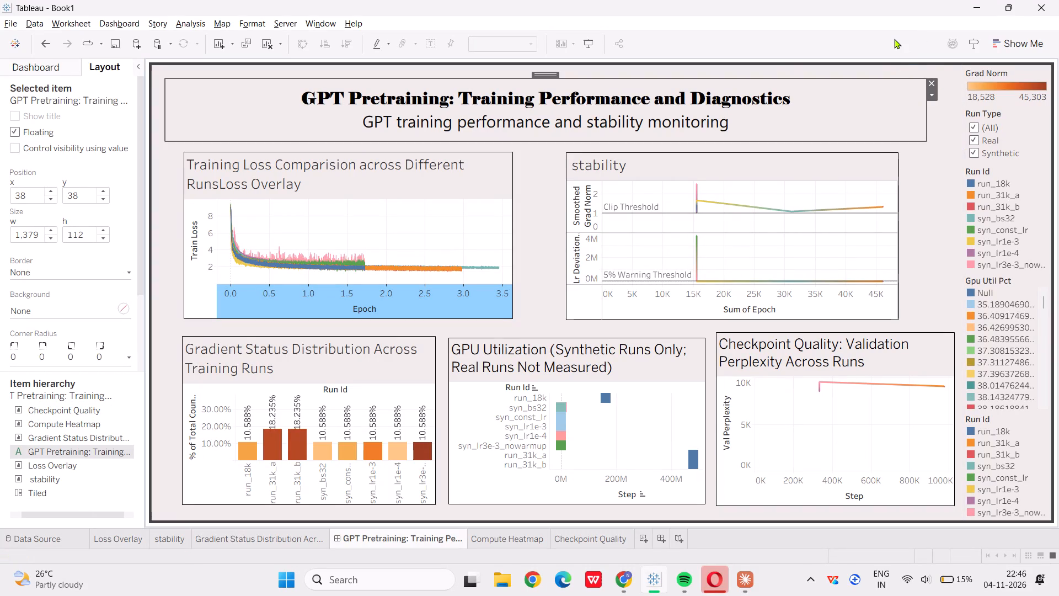
Save the workbook with the bordered dashboard charts.
key("ctrl+s")
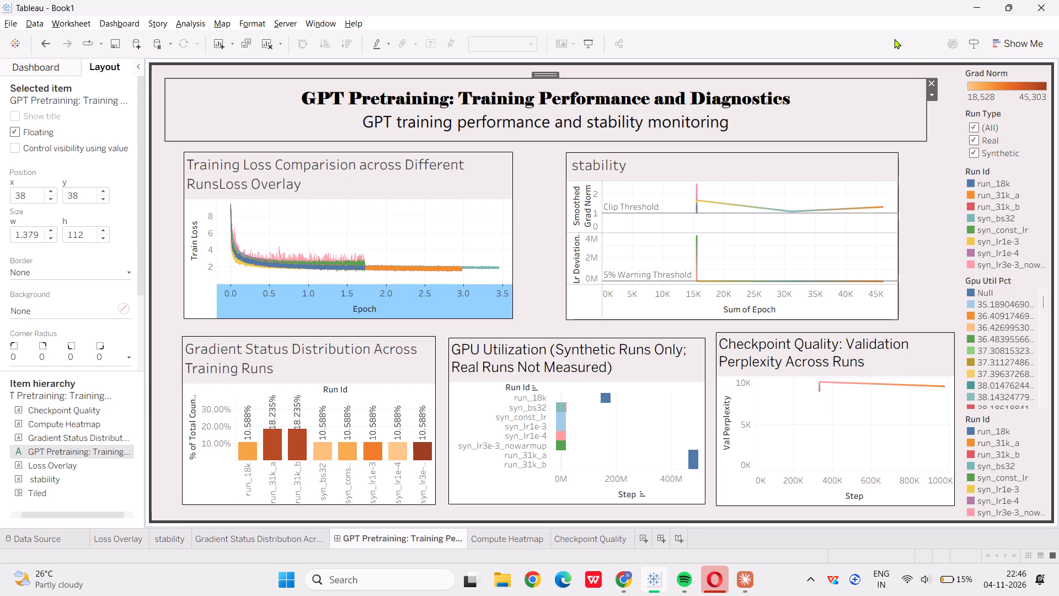
left_click(923, 151)
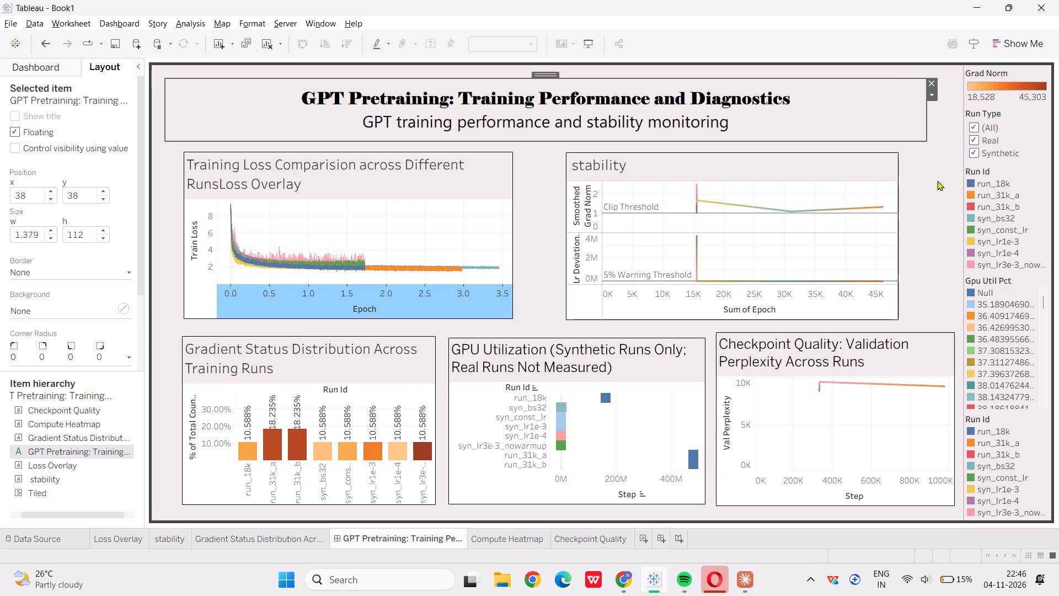
key("ctrl+s")
key("ctrl+s")
key("ctrl+s")
key("alt+Tab")
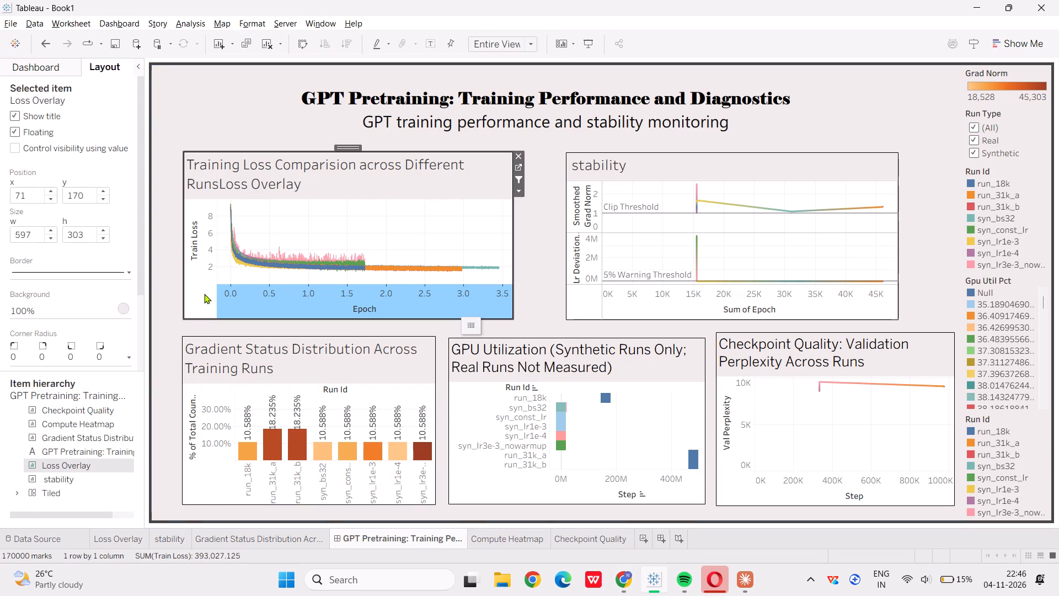
left_click(204, 294)
left_click(568, 322)
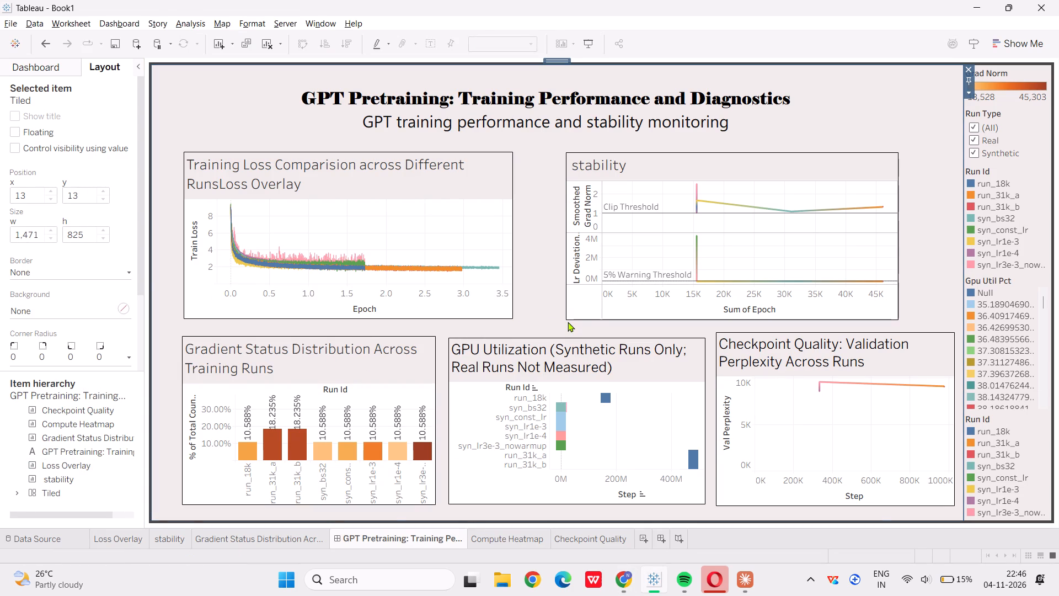
Recheck the Loss Overlay verification steps in ChatGPT and return to the Tableau dashboard.
key("alt+Tab")
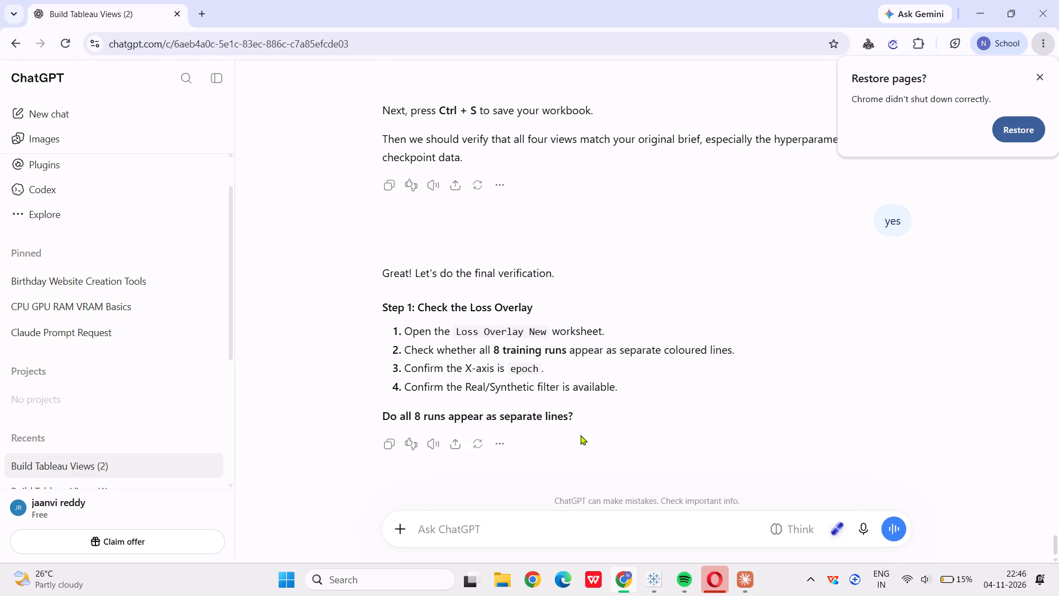
key("alt+Tab")
scroll(76, 483, "down", 5)
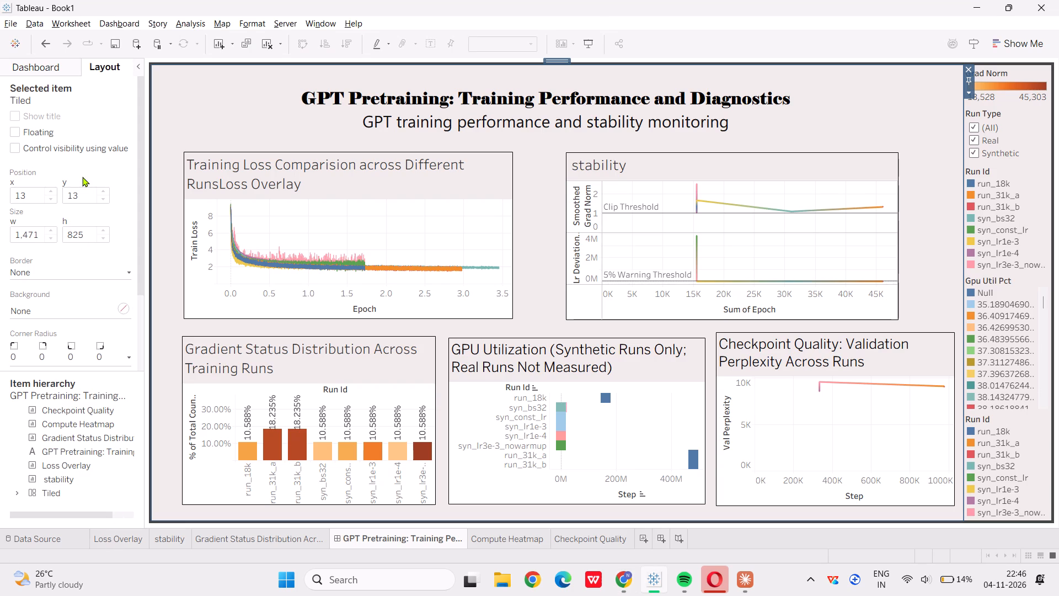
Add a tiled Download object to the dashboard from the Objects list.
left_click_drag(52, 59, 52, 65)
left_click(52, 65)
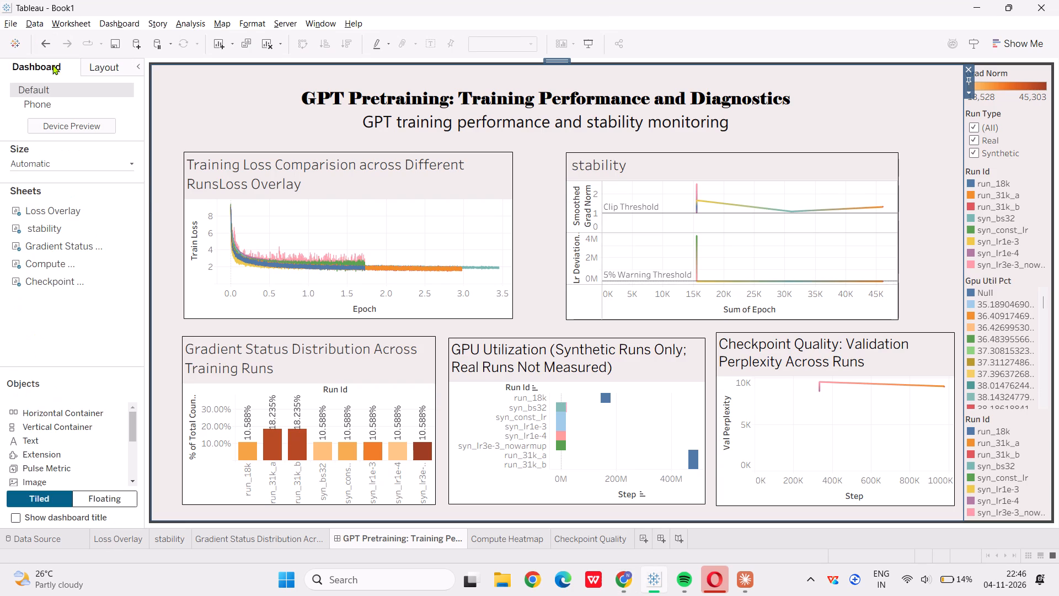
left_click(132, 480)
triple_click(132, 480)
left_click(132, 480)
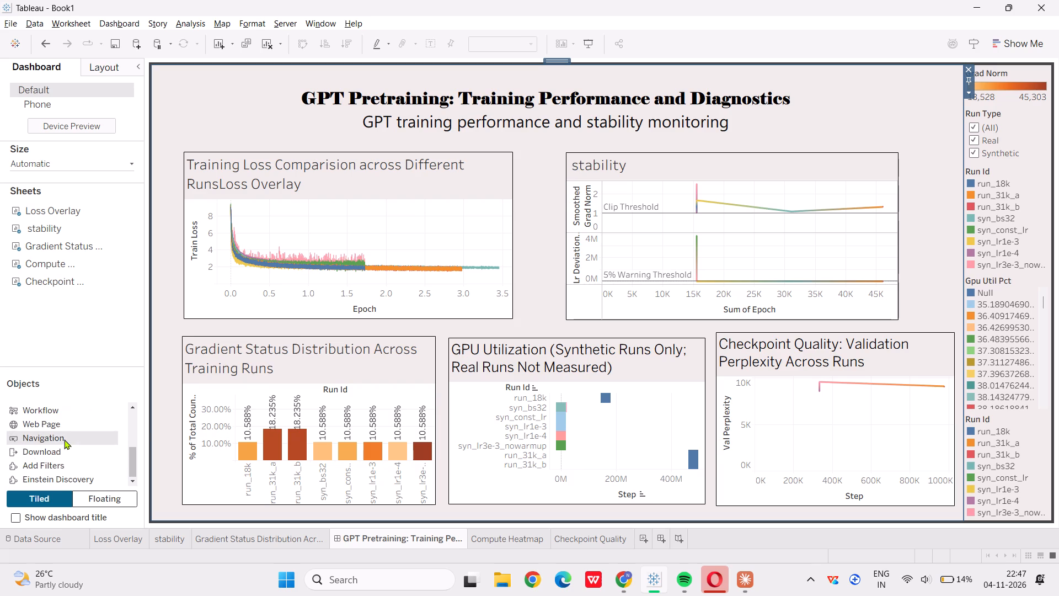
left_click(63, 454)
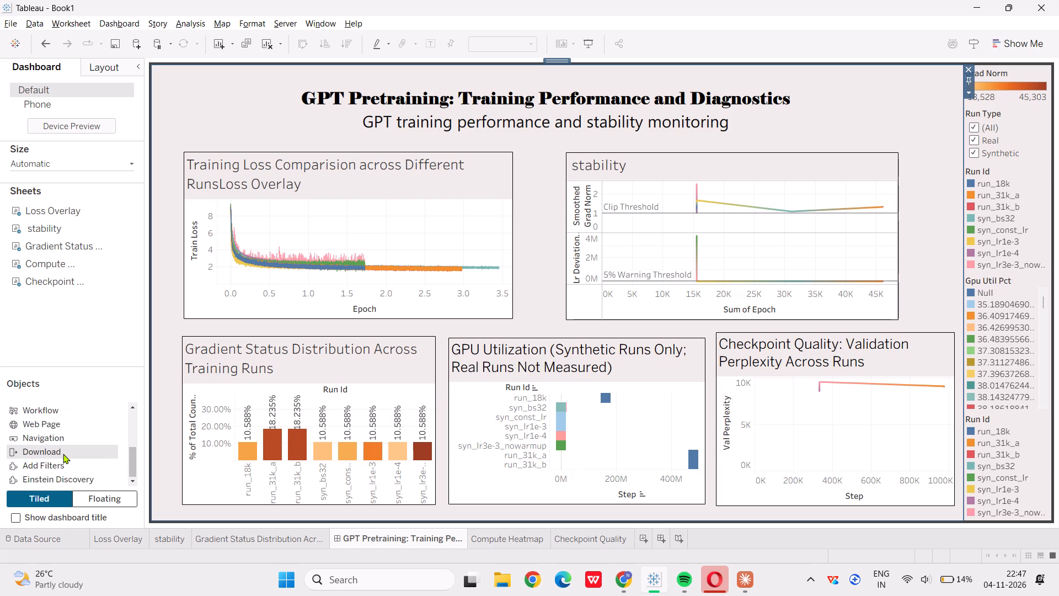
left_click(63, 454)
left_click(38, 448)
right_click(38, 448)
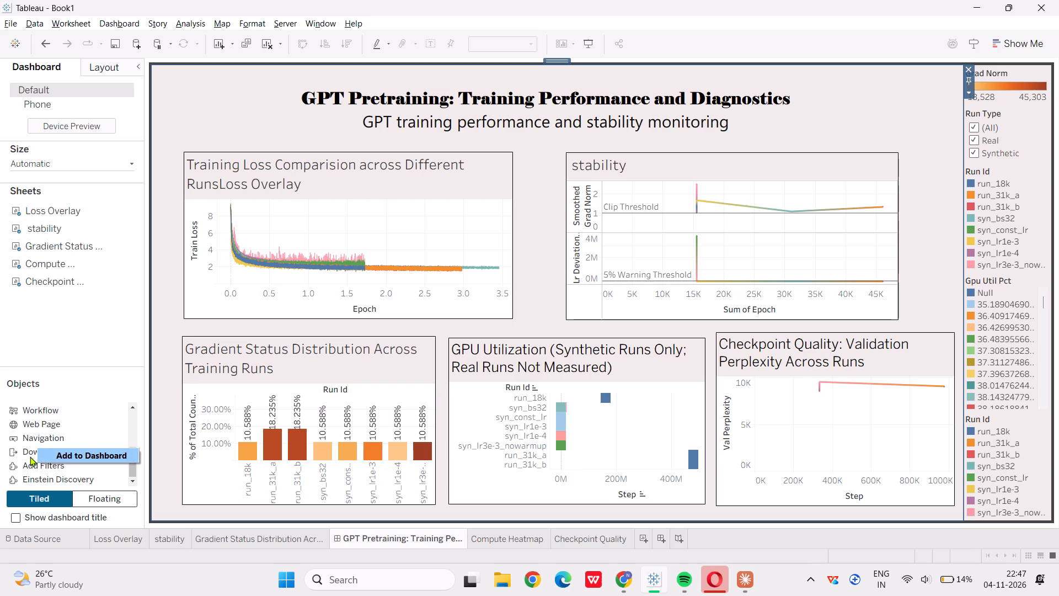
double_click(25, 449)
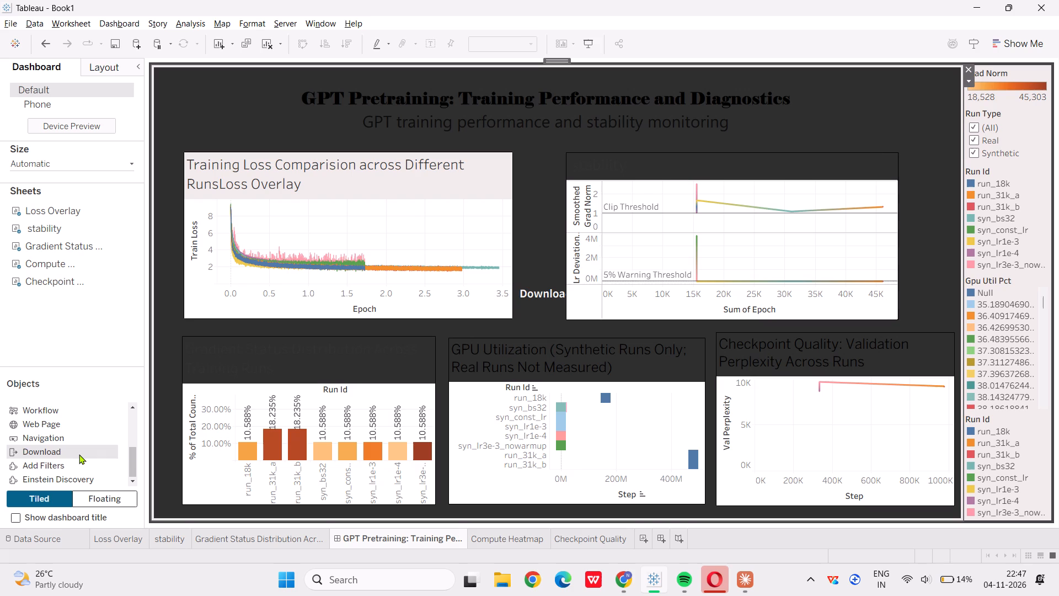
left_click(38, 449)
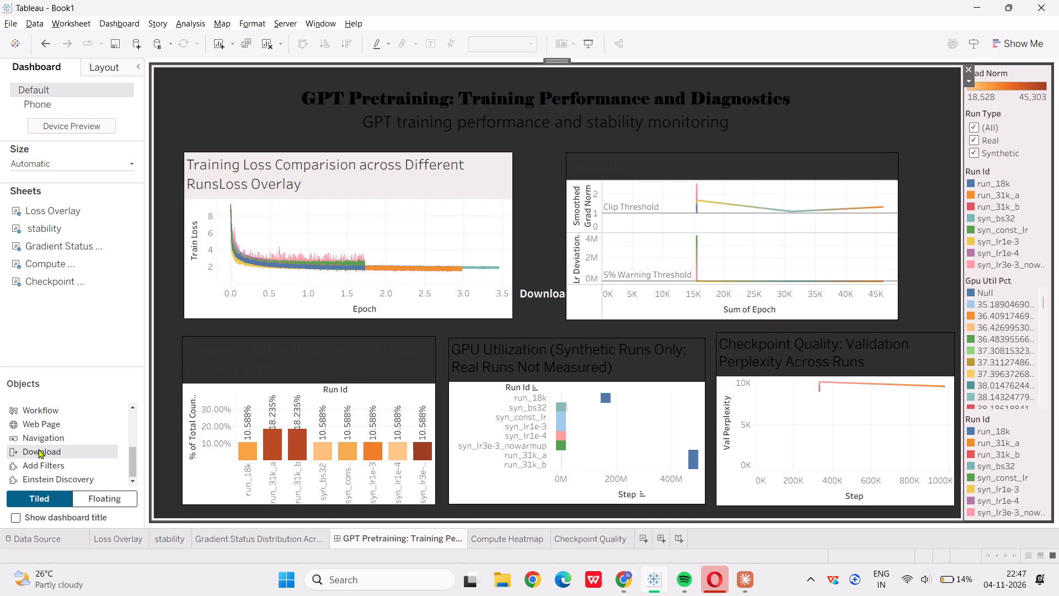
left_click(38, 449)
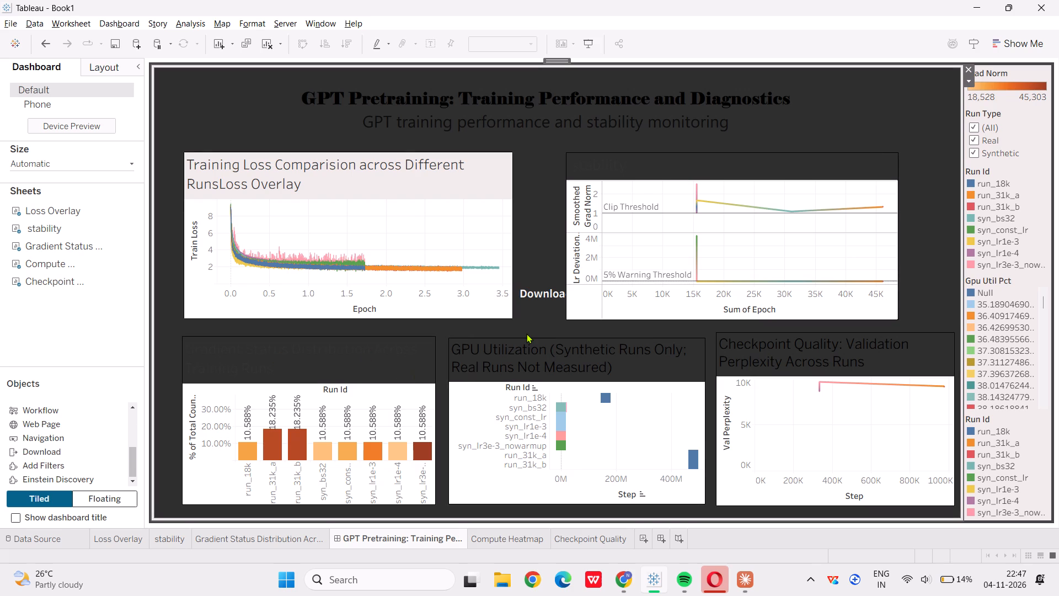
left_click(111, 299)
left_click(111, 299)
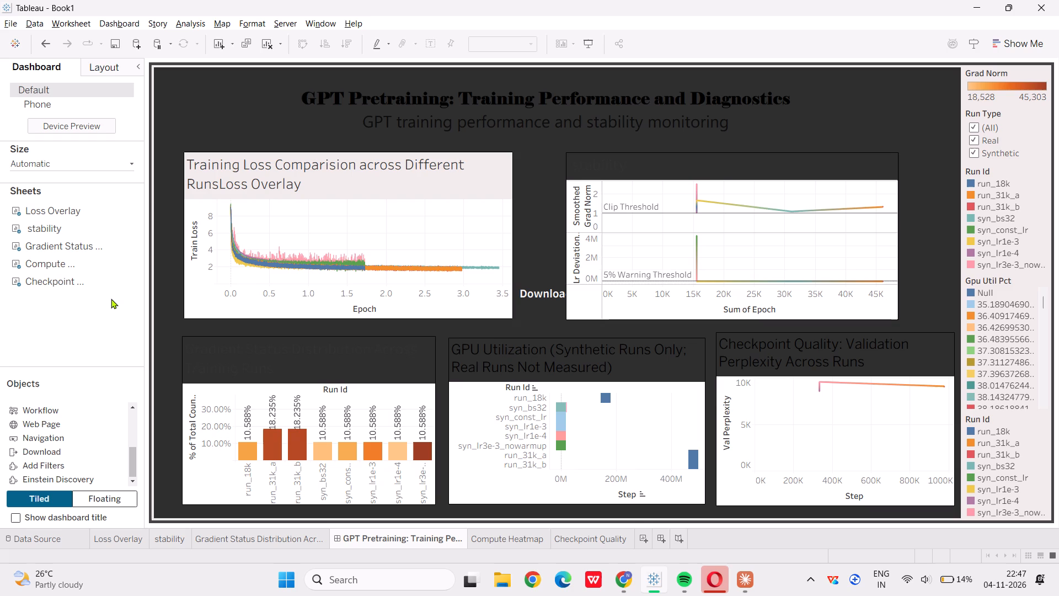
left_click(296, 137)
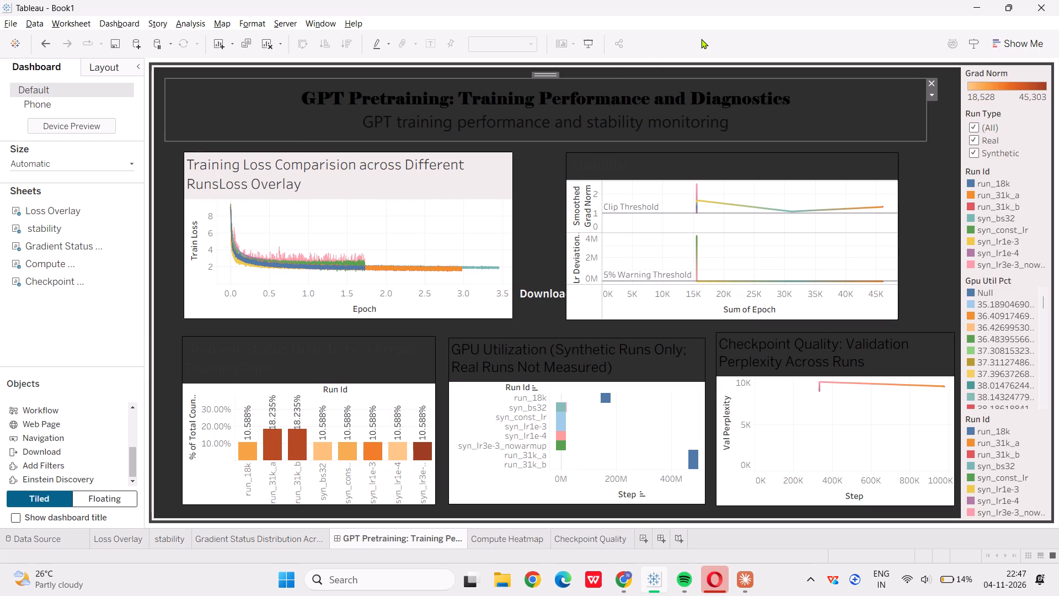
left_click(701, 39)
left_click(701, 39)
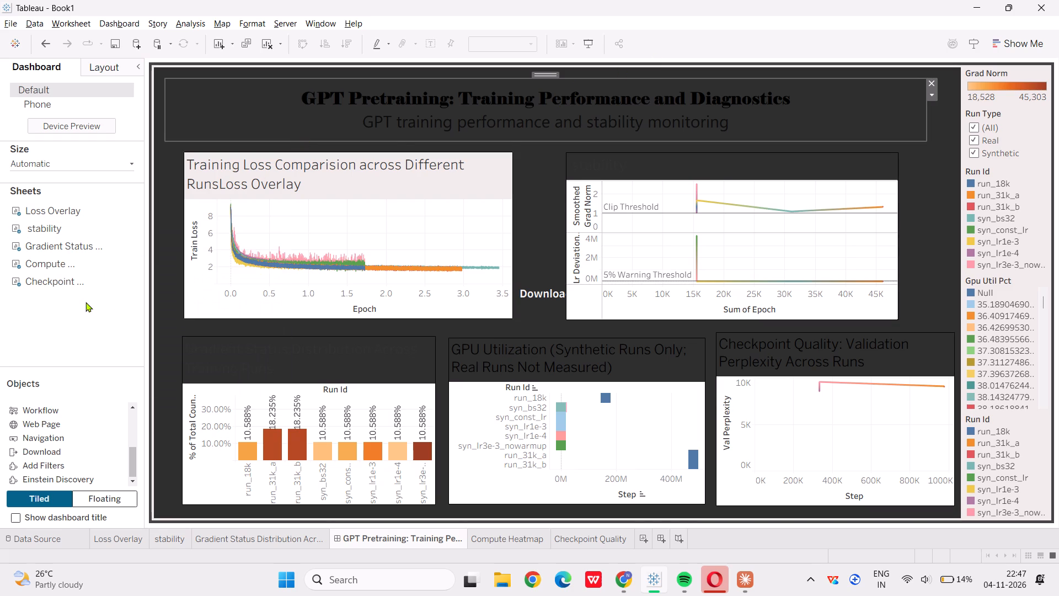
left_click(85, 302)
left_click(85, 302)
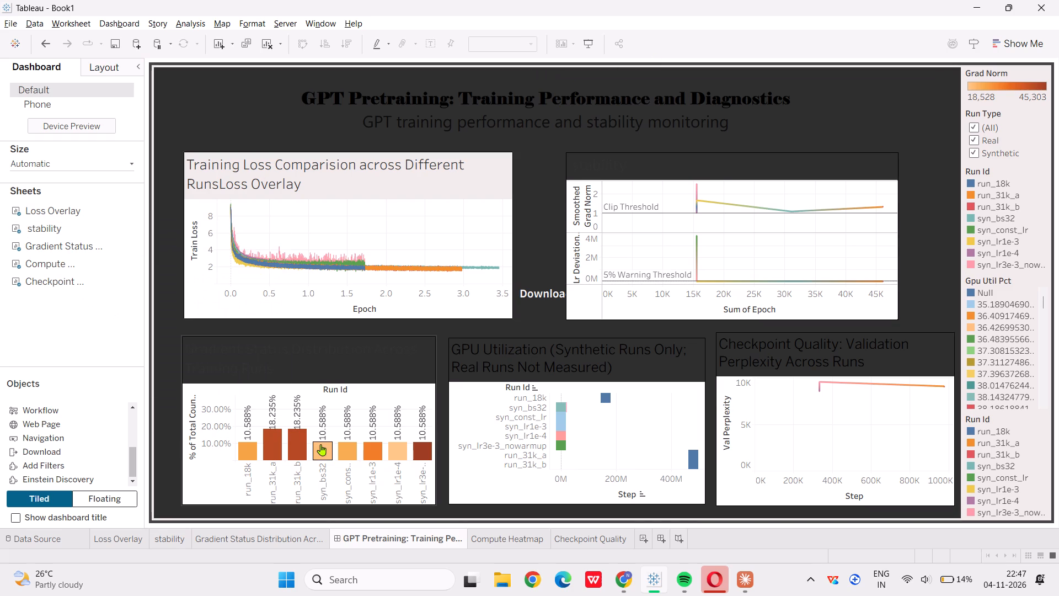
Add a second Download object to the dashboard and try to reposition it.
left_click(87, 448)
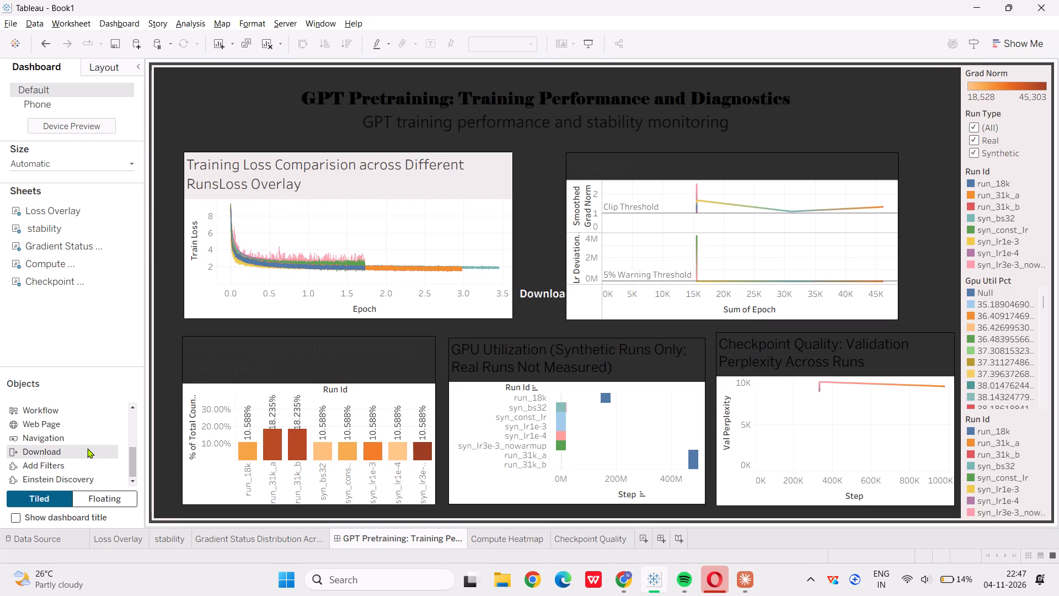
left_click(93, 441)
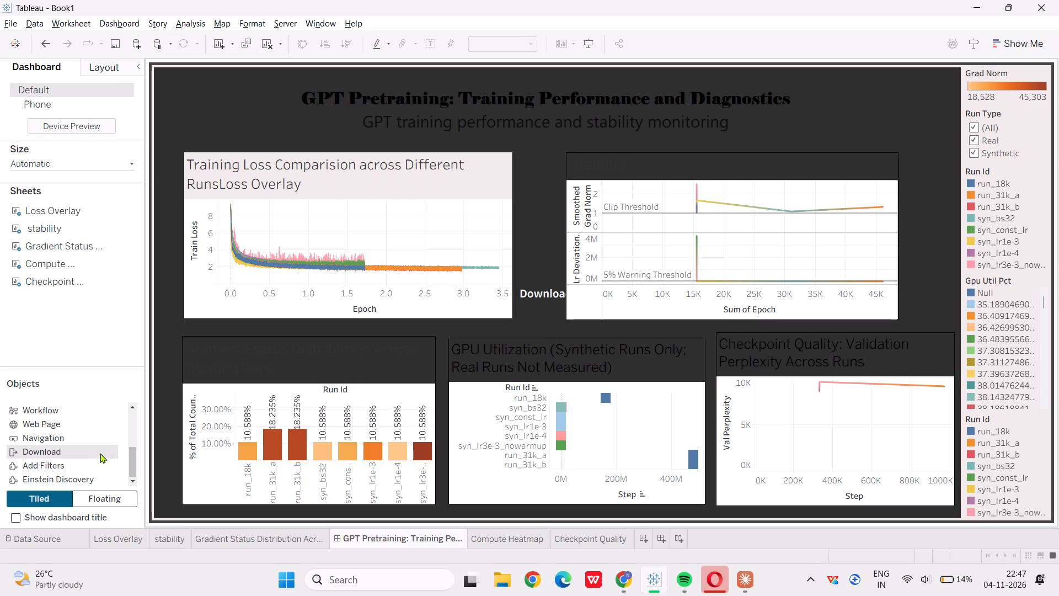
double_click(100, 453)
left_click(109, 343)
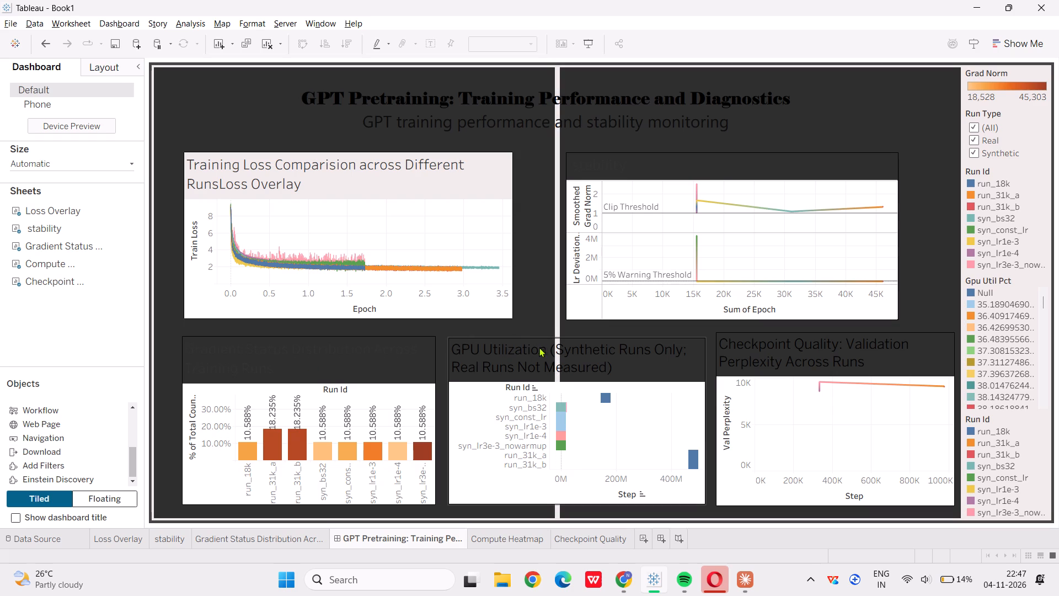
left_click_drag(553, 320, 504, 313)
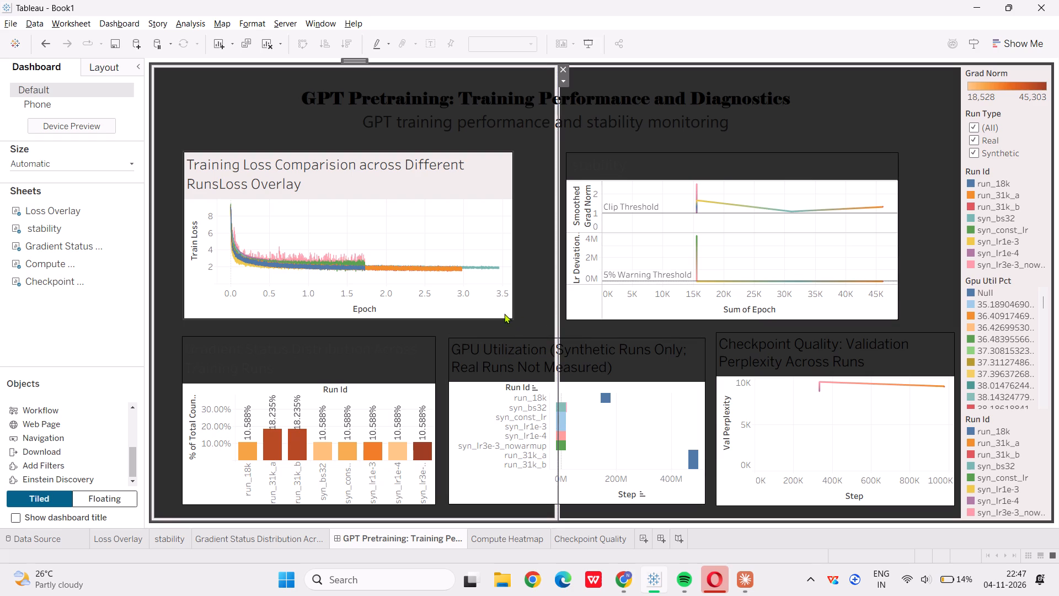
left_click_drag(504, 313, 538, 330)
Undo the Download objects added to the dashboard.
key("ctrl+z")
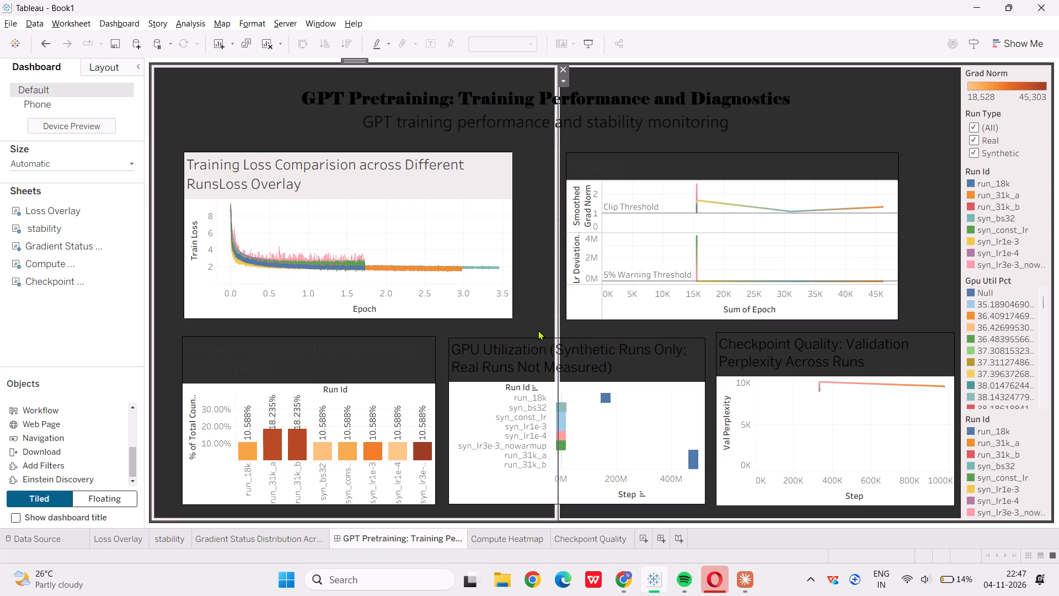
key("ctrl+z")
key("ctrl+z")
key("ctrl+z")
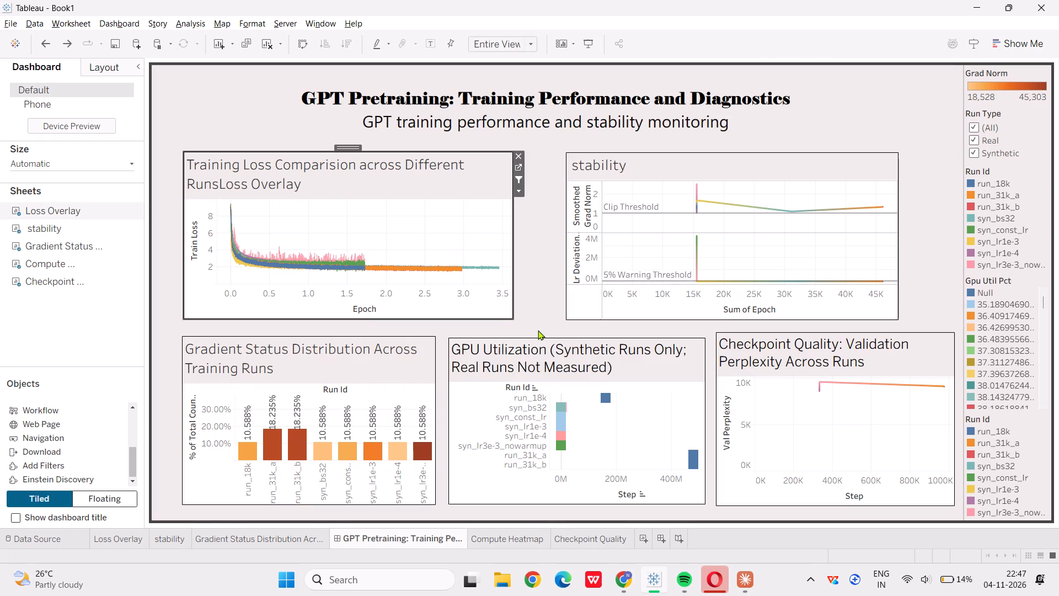